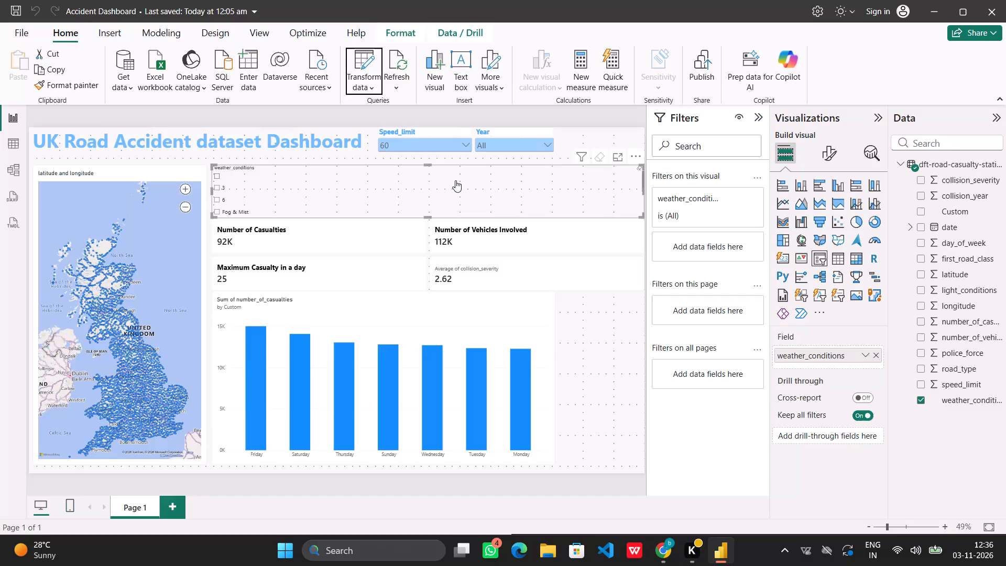
Copy the formatting of the Year slicer onto the weather_conditions slicer with Format Painter.
{"action": "left_click", "coordinate": [520, 131]}
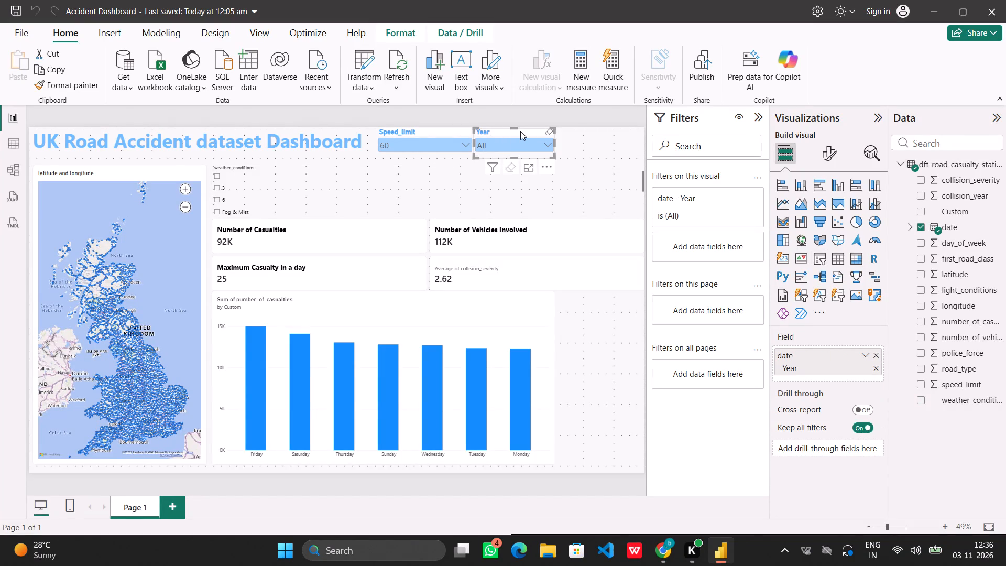
{"action": "left_click", "coordinate": [89, 82]}
{"action": "left_click", "coordinate": [290, 168]}
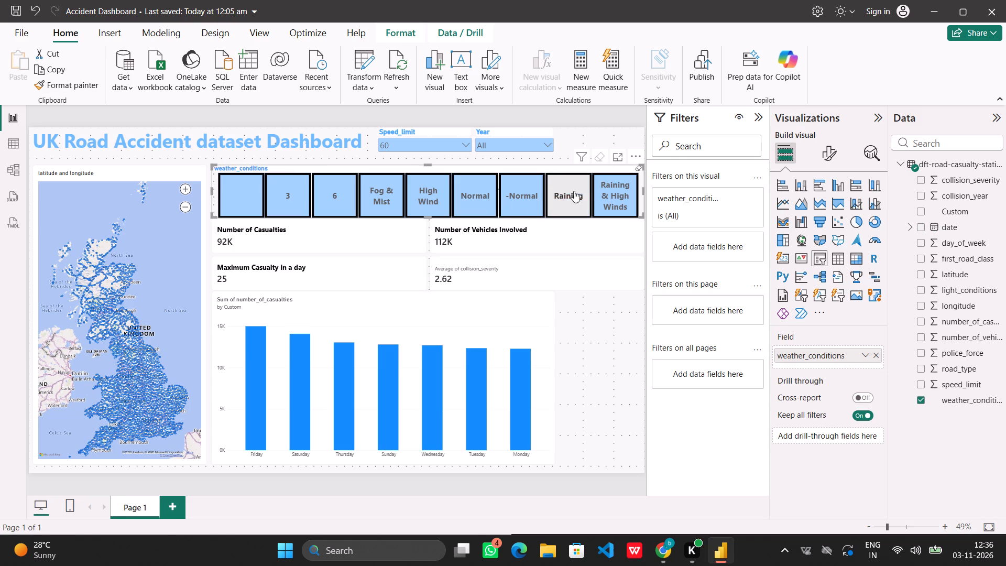
Check the style options in the weather_conditions slicer's settings.
{"action": "left_click", "coordinate": [829, 152]}
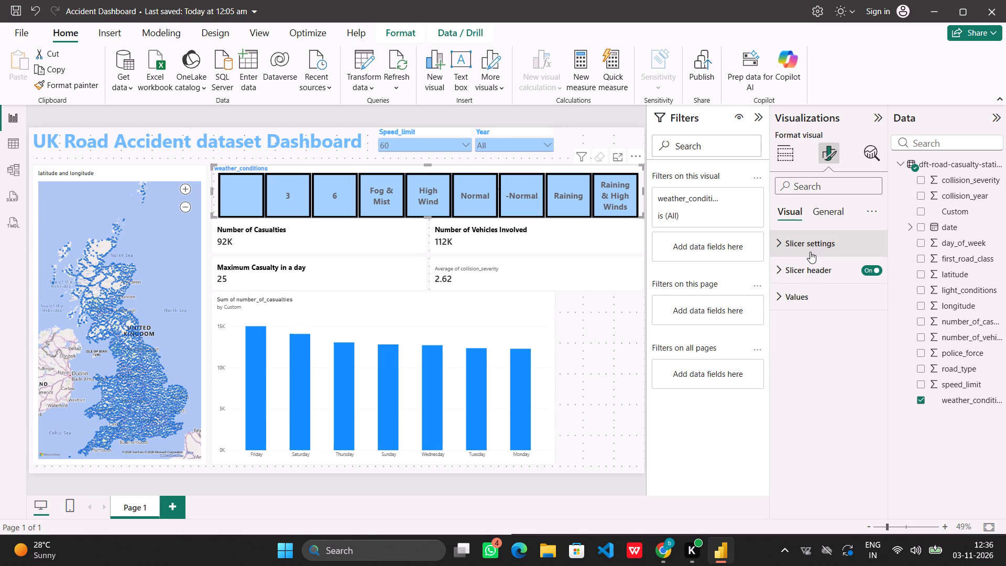
{"action": "left_click", "coordinate": [810, 252]}
{"action": "left_click", "coordinate": [865, 310]}
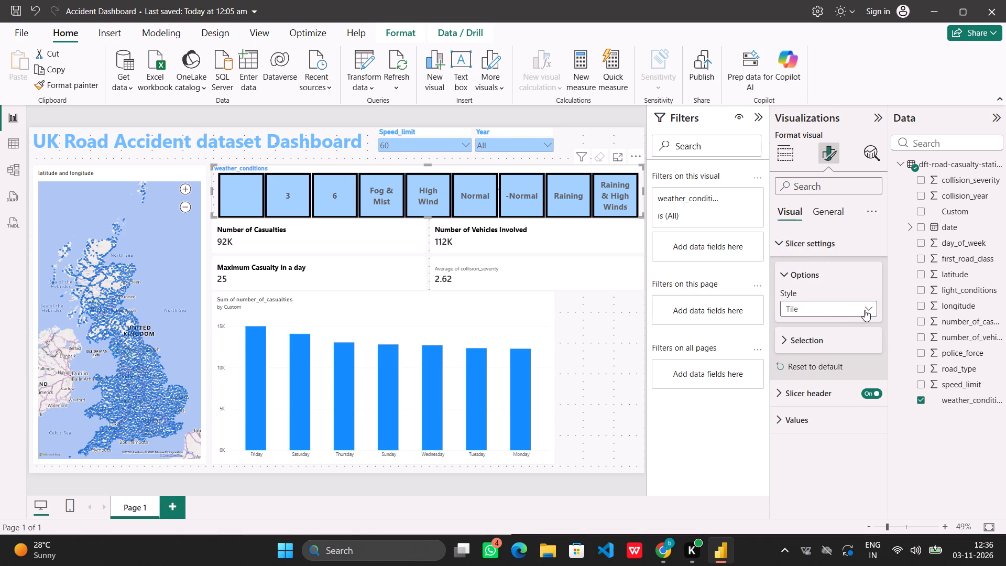
{"action": "left_click", "coordinate": [840, 283]}
Open the road casualty query in the Power Query Editor.
{"action": "left_click", "coordinate": [361, 86]}
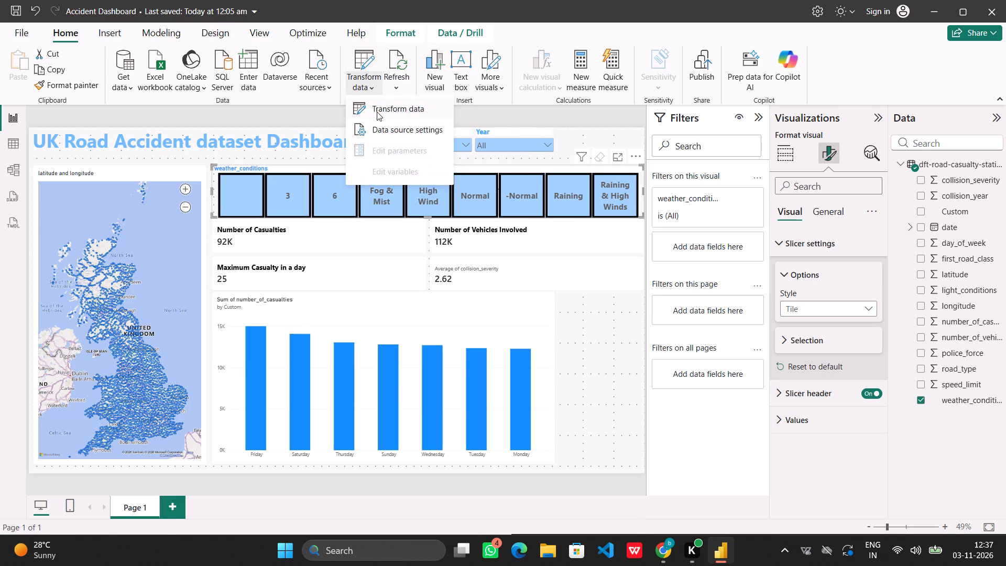
{"action": "left_click", "coordinate": [377, 112]}
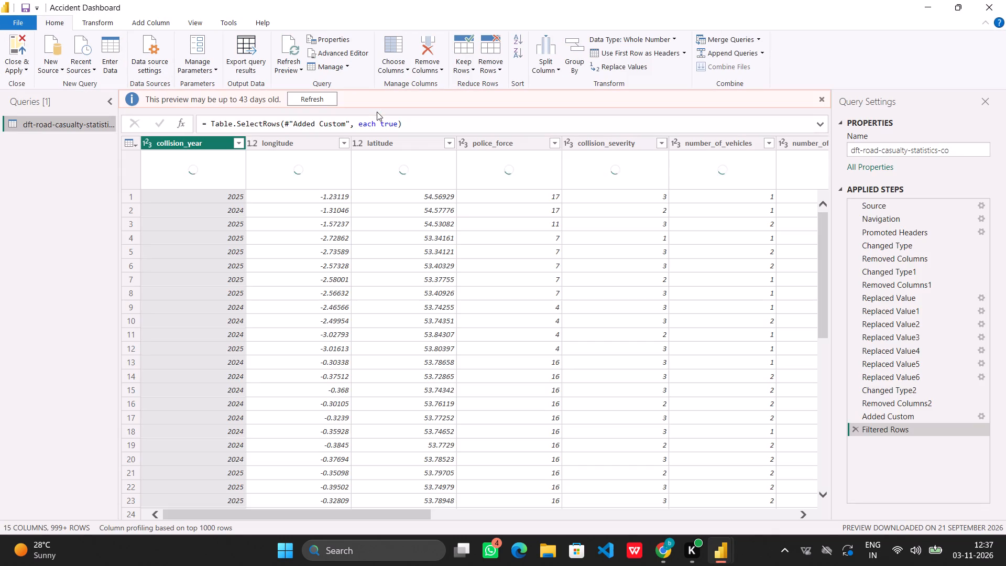
Examine the distinct values in the weather_conditions column's filter list.
{"action": "scroll", "coordinate": [441, 213], "scroll_direction": "left", "scroll_amount": 3}
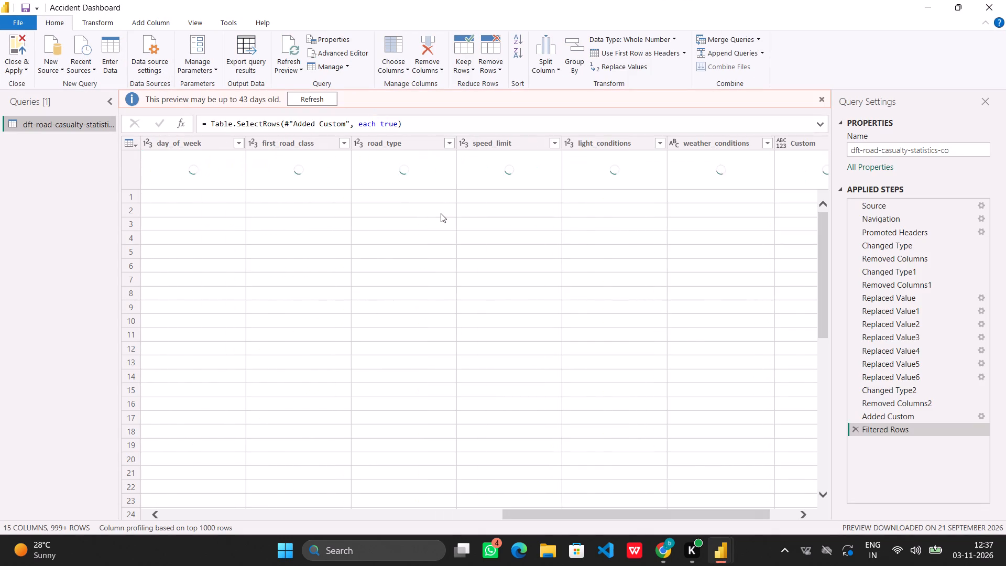
{"action": "scroll", "coordinate": [441, 213], "scroll_direction": "left", "scroll_amount": 1}
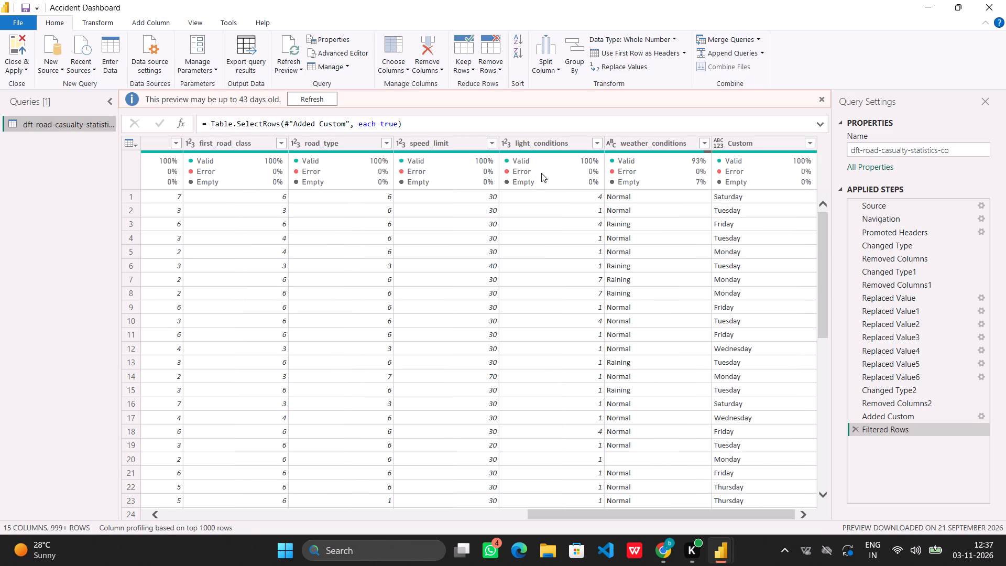
{"action": "left_click", "coordinate": [675, 142]}
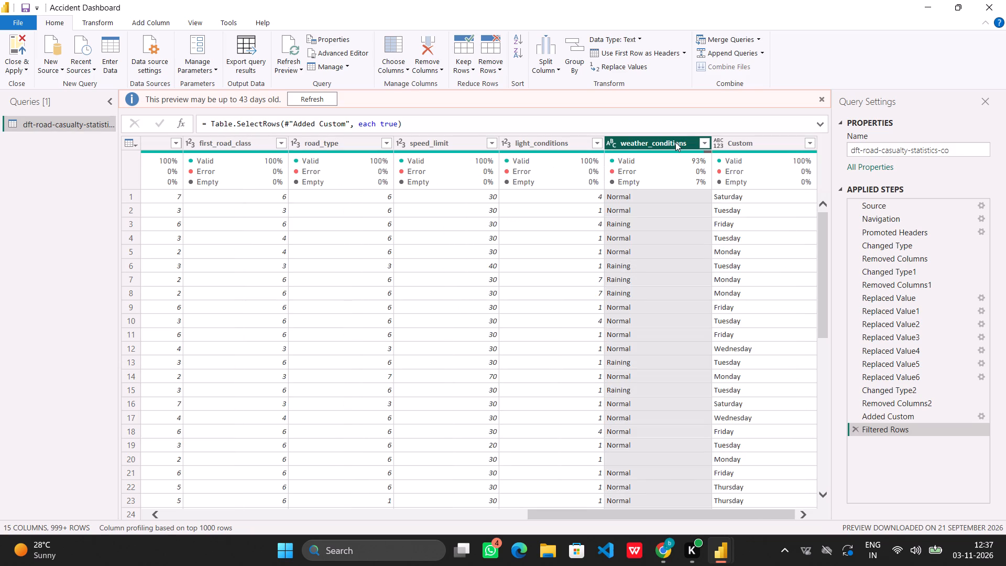
{"action": "left_click", "coordinate": [702, 142]}
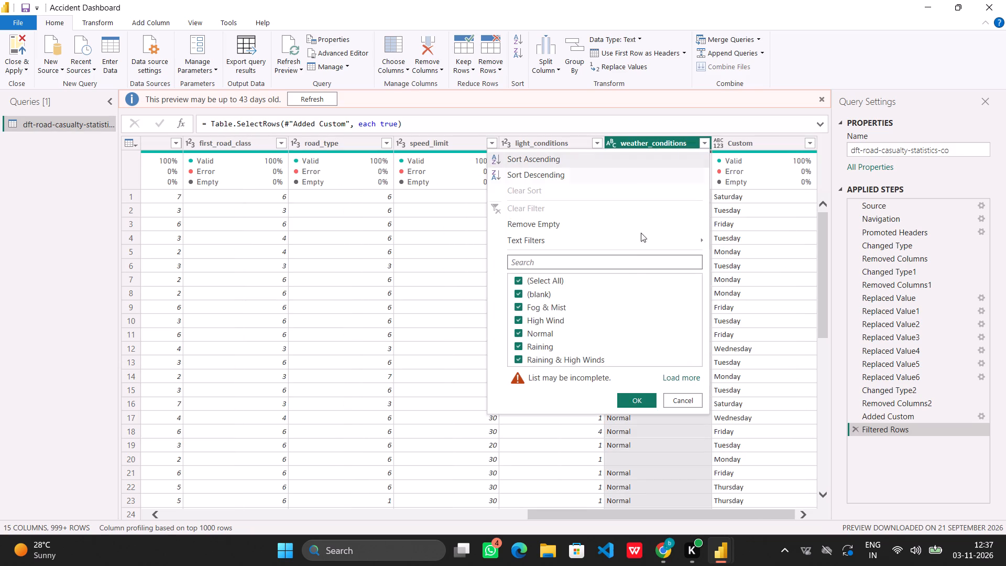
{"action": "scroll", "coordinate": [626, 273], "scroll_direction": "down", "scroll_amount": 1}
{"action": "scroll", "coordinate": [548, 328], "scroll_direction": "down", "scroll_amount": 2}
{"action": "left_click", "coordinate": [283, 545]}
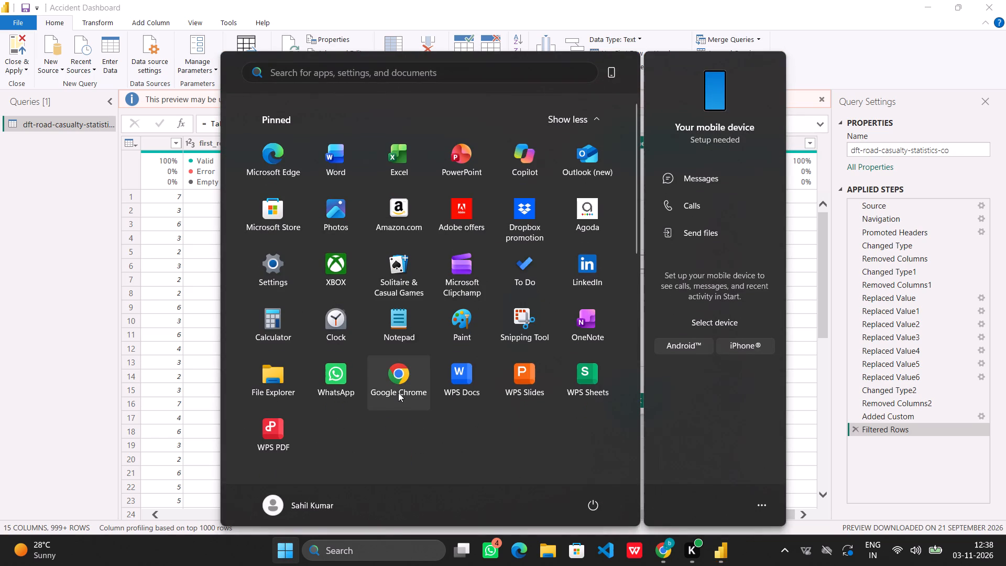
{"action": "left_click", "coordinate": [398, 393]}
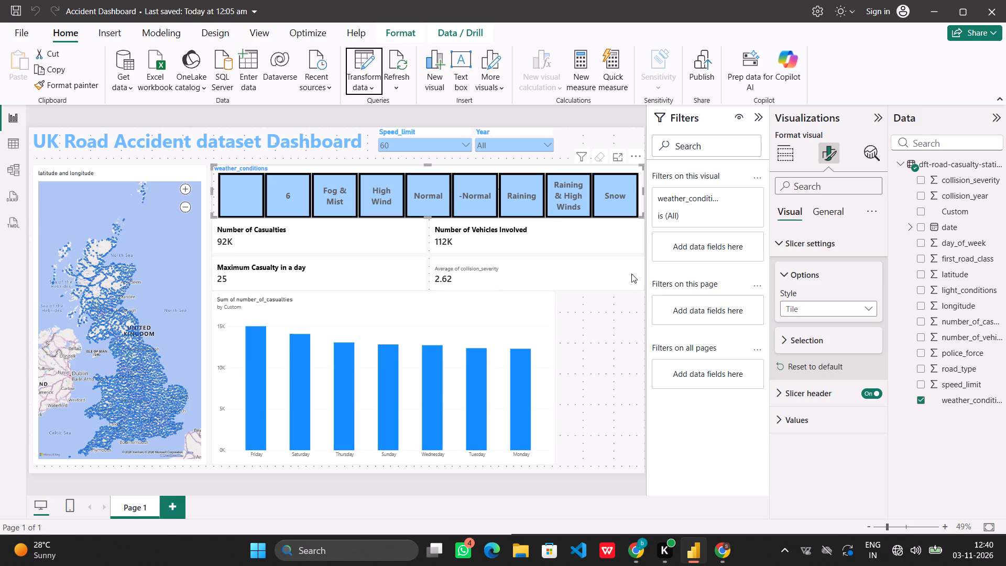
{"action": "left_click", "coordinate": [557, 171]}
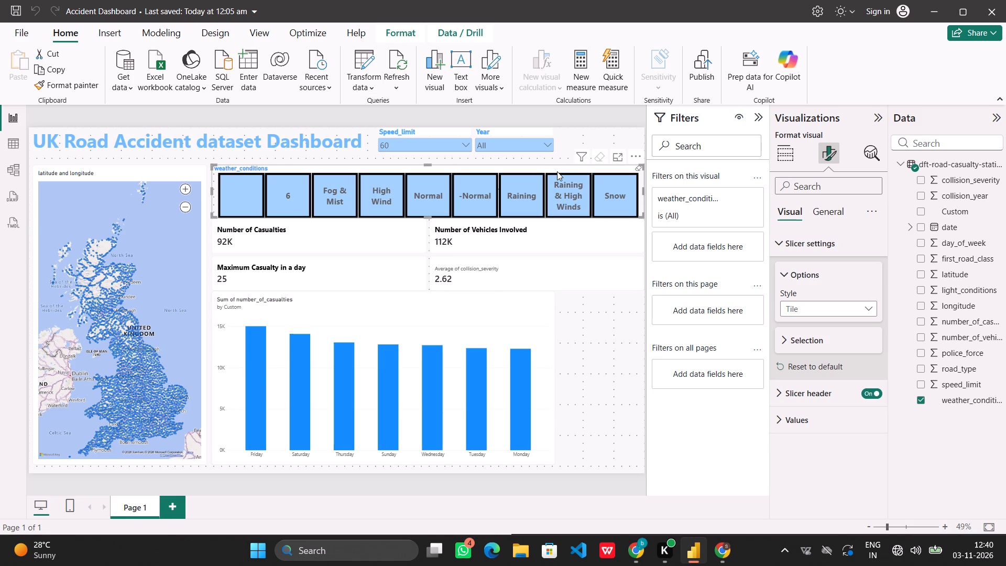
{"action": "left_click", "coordinate": [733, 200]}
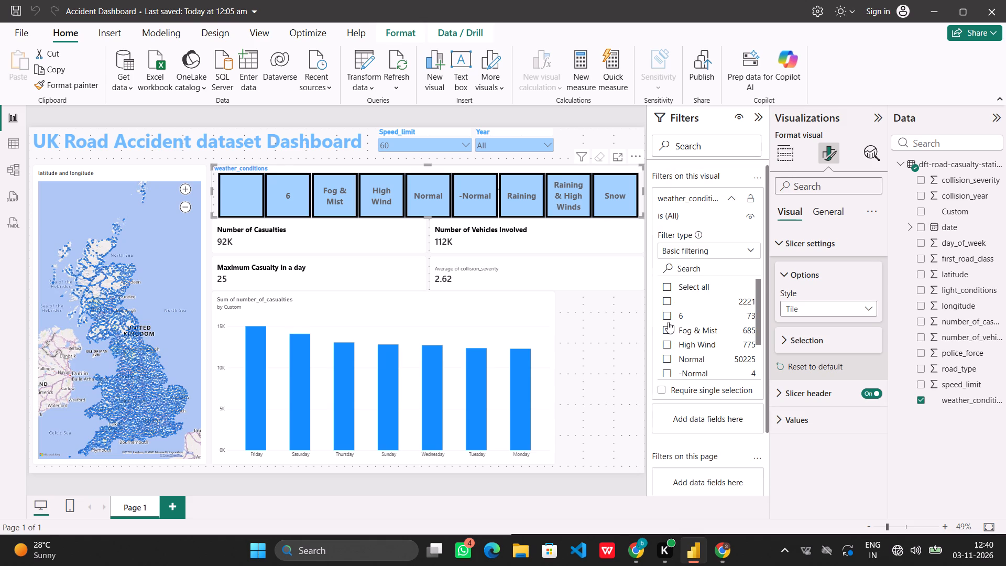
{"action": "left_click", "coordinate": [668, 322]}
{"action": "left_click", "coordinate": [666, 346]}
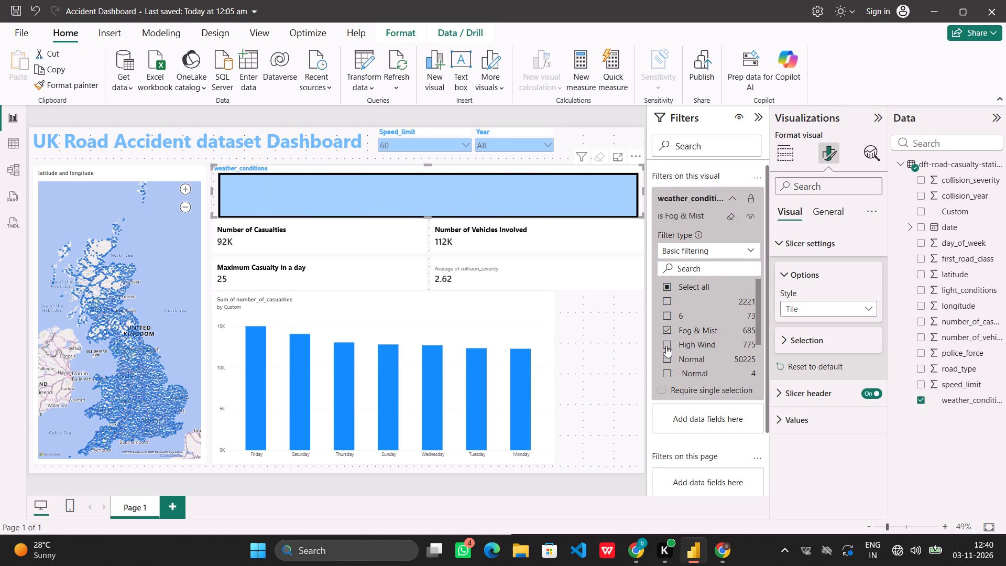
{"action": "left_click", "coordinate": [666, 360]}
{"action": "scroll", "coordinate": [666, 360], "scroll_direction": "down", "scroll_amount": 1}
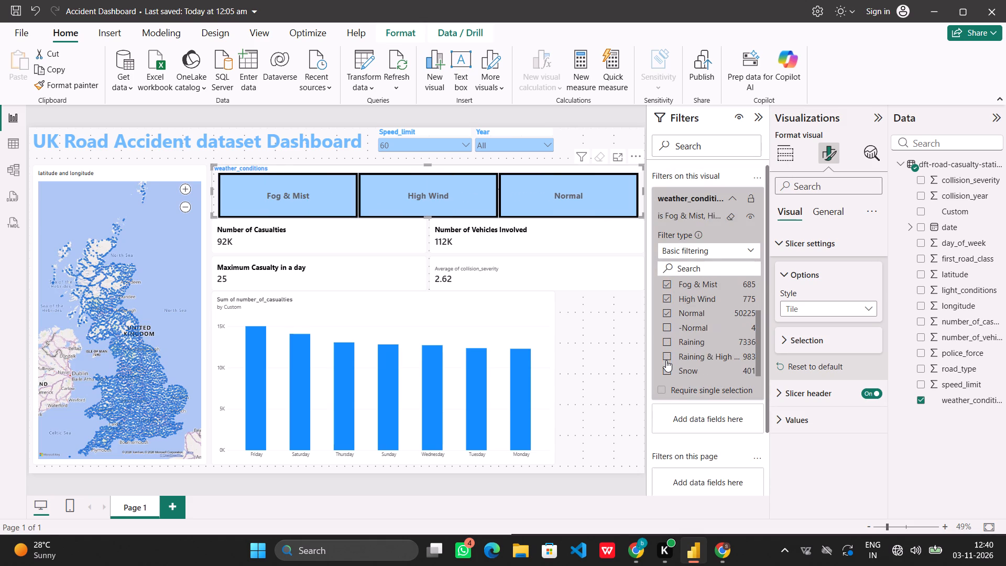
{"action": "scroll", "coordinate": [671, 337], "scroll_direction": "up", "scroll_amount": 1}
{"action": "scroll", "coordinate": [671, 337], "scroll_direction": "down", "scroll_amount": 1}
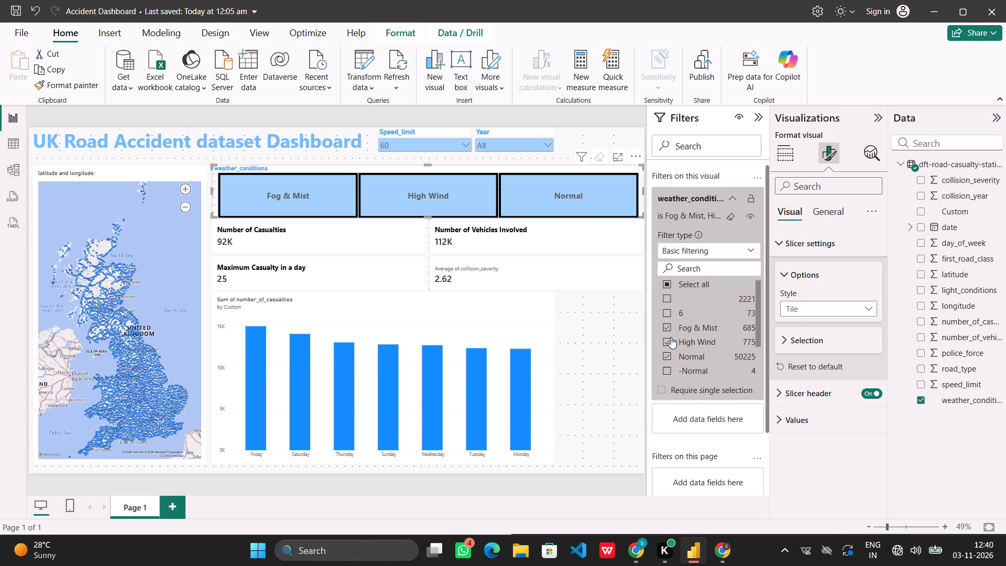
{"action": "scroll", "coordinate": [671, 337], "scroll_direction": "down", "scroll_amount": 1}
{"action": "left_click", "coordinate": [669, 339]}
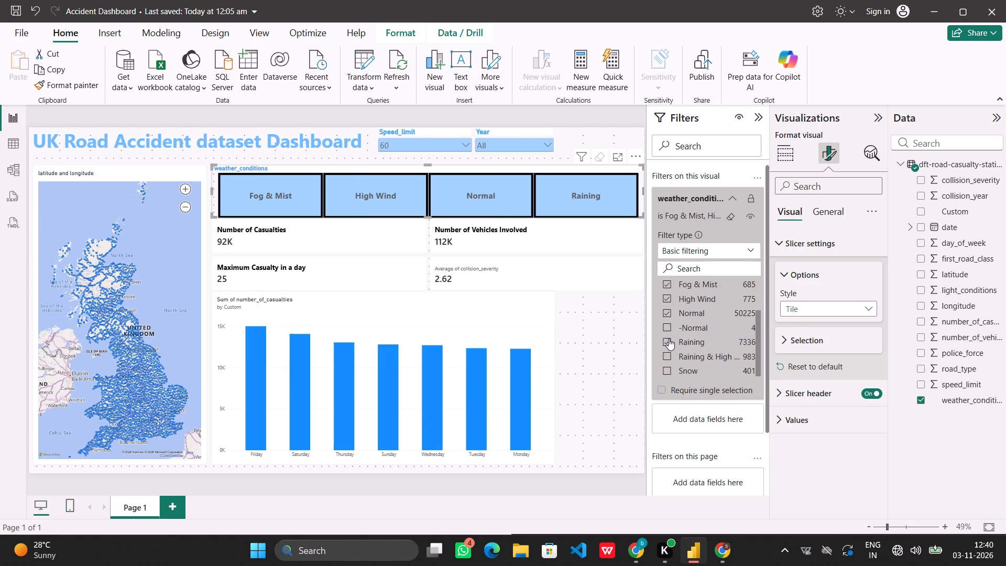
{"action": "left_click", "coordinate": [665, 356]}
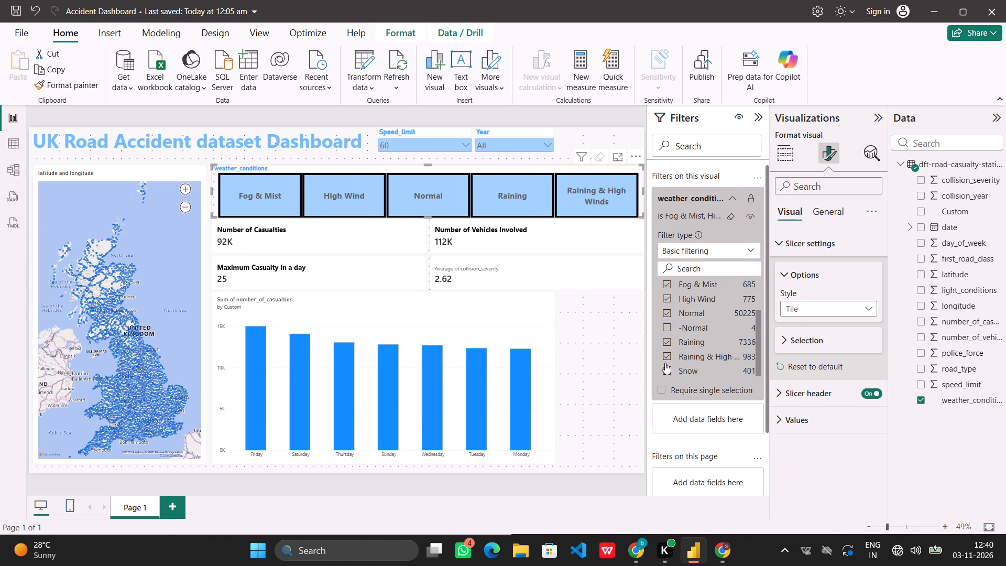
{"action": "left_click", "coordinate": [666, 373]}
{"action": "scroll", "coordinate": [666, 373], "scroll_direction": "up", "scroll_amount": 1}
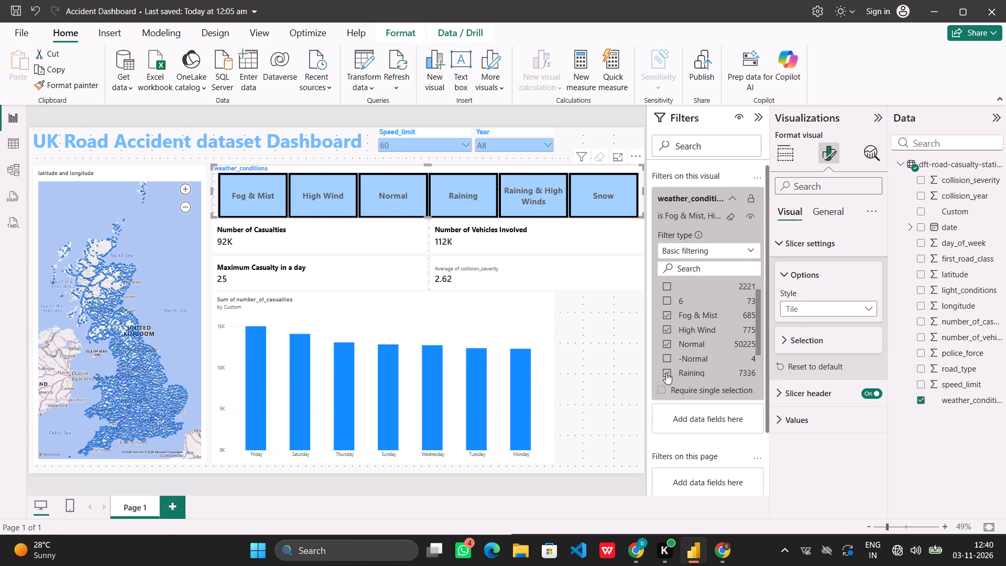
{"action": "scroll", "coordinate": [666, 373], "scroll_direction": "up", "scroll_amount": 1}
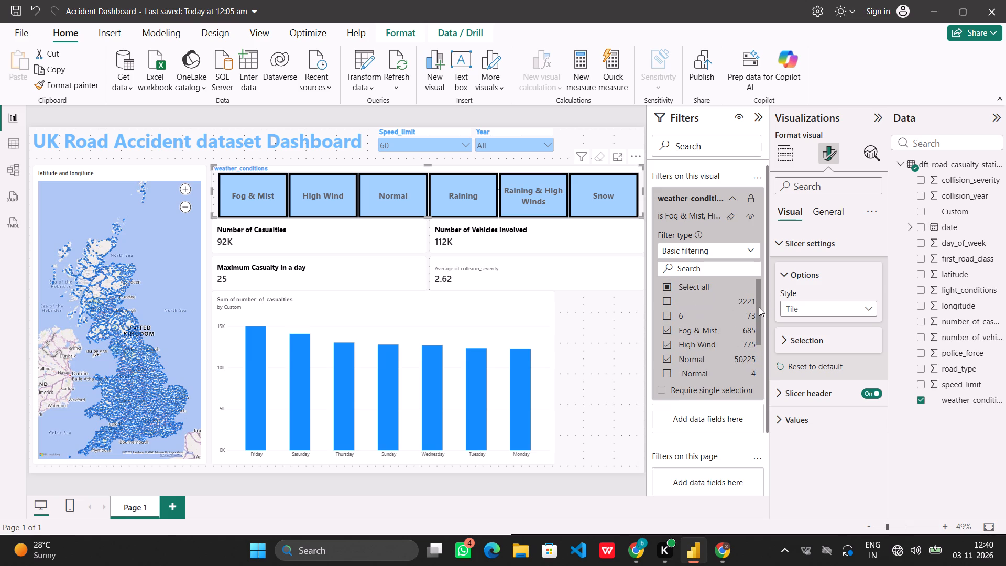
{"action": "scroll", "coordinate": [732, 324], "scroll_direction": "down", "scroll_amount": 1}
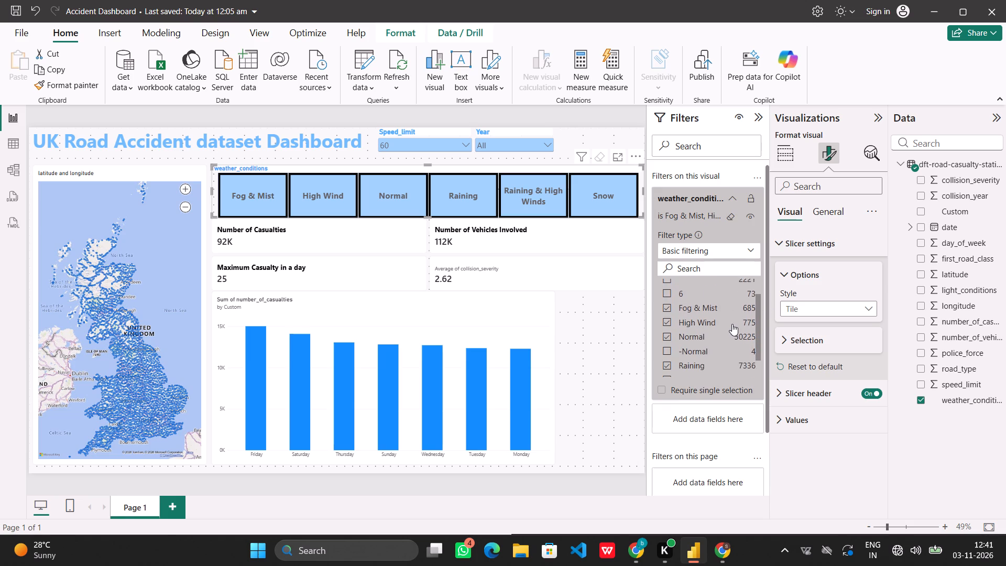
{"action": "scroll", "coordinate": [732, 324], "scroll_direction": "down", "scroll_amount": 2}
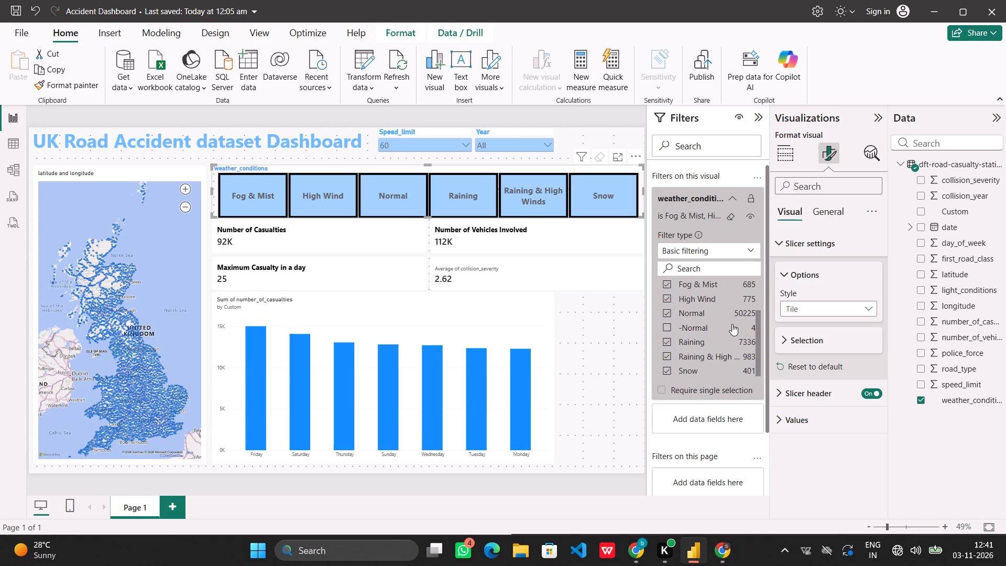
{"action": "scroll", "coordinate": [732, 324], "scroll_direction": "up", "scroll_amount": 3}
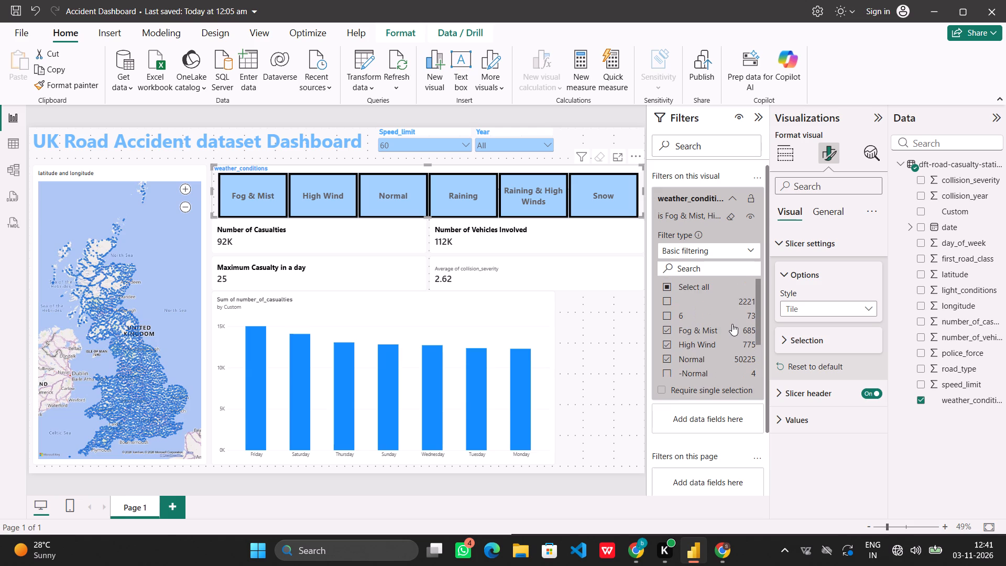
{"action": "left_click", "coordinate": [732, 197]}
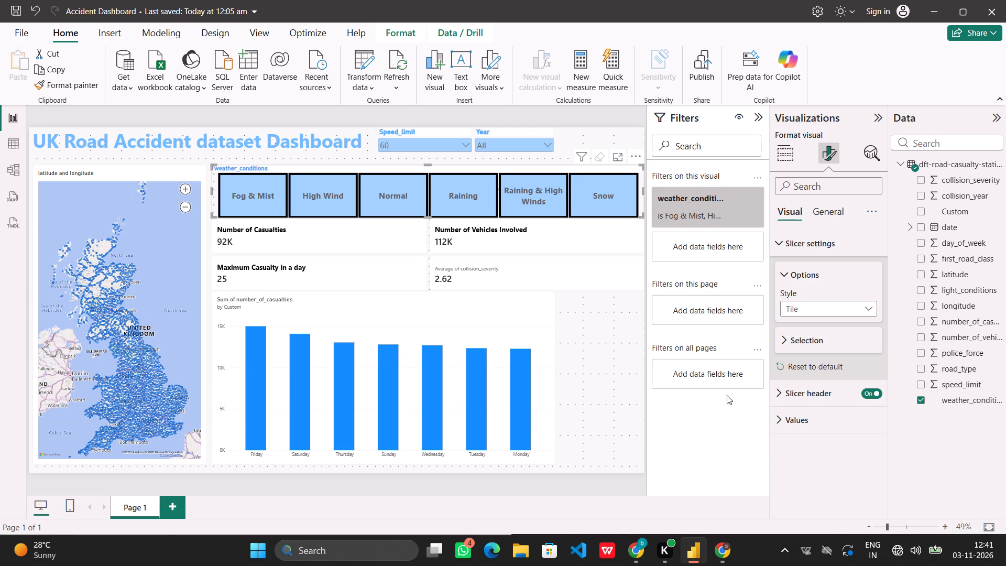
{"action": "left_click", "coordinate": [759, 116]}
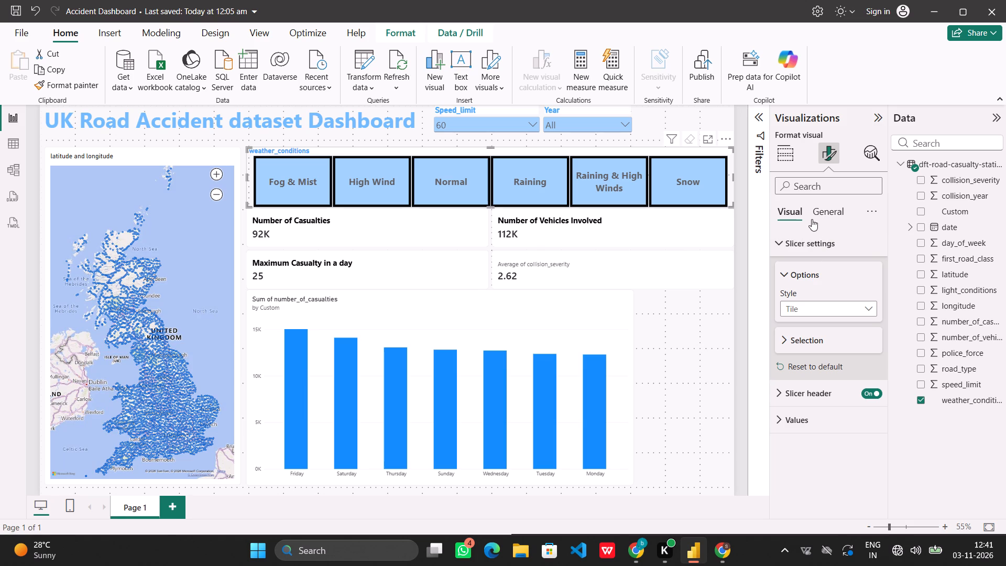
Change the weather slicer's header title text to "Weather_Conditions".
{"action": "left_click", "coordinate": [824, 211]}
{"action": "left_click", "coordinate": [798, 213]}
{"action": "left_click", "coordinate": [828, 395]}
{"action": "scroll", "coordinate": [828, 395], "scroll_direction": "down", "scroll_amount": 1}
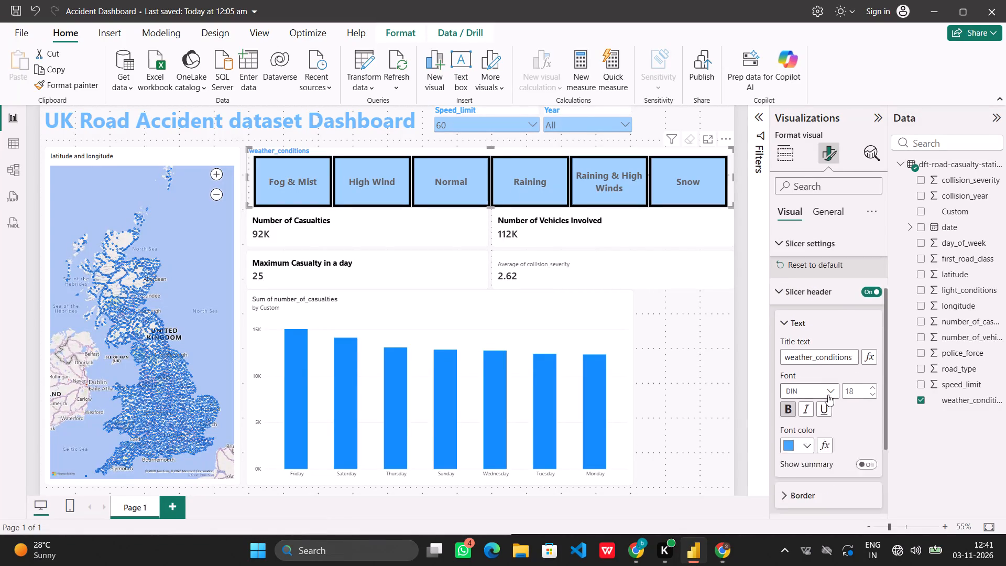
{"action": "scroll", "coordinate": [828, 395], "scroll_direction": "down", "scroll_amount": 1}
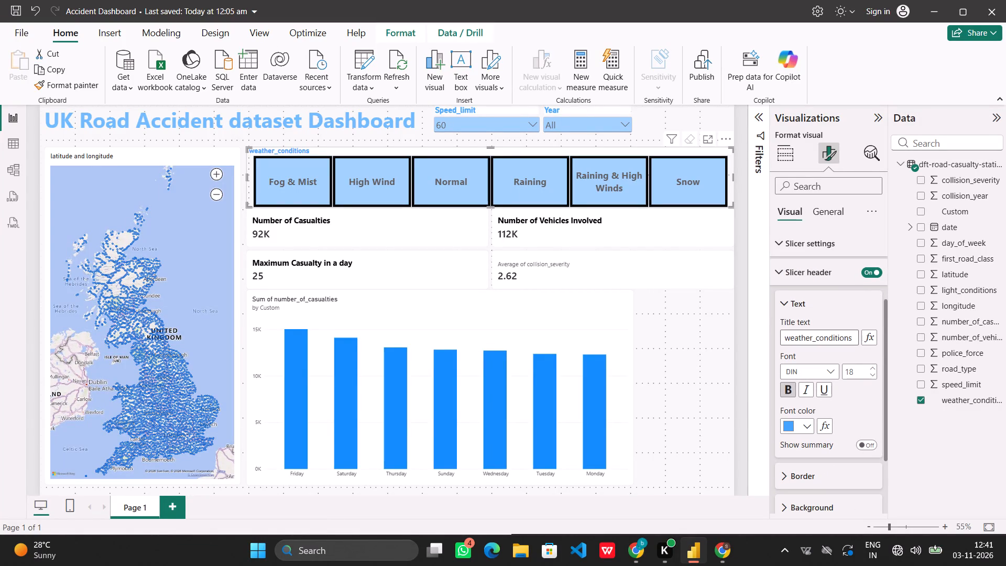
{"action": "left_click", "coordinate": [791, 333]}
{"action": "key", "text": "BackSpace"}
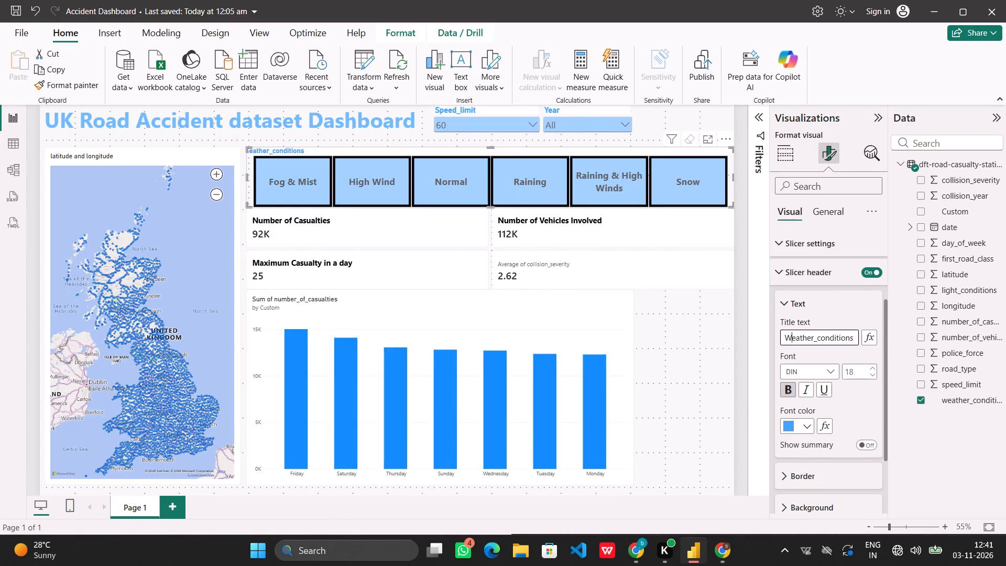
{"action": "left_click", "coordinate": [822, 335]}
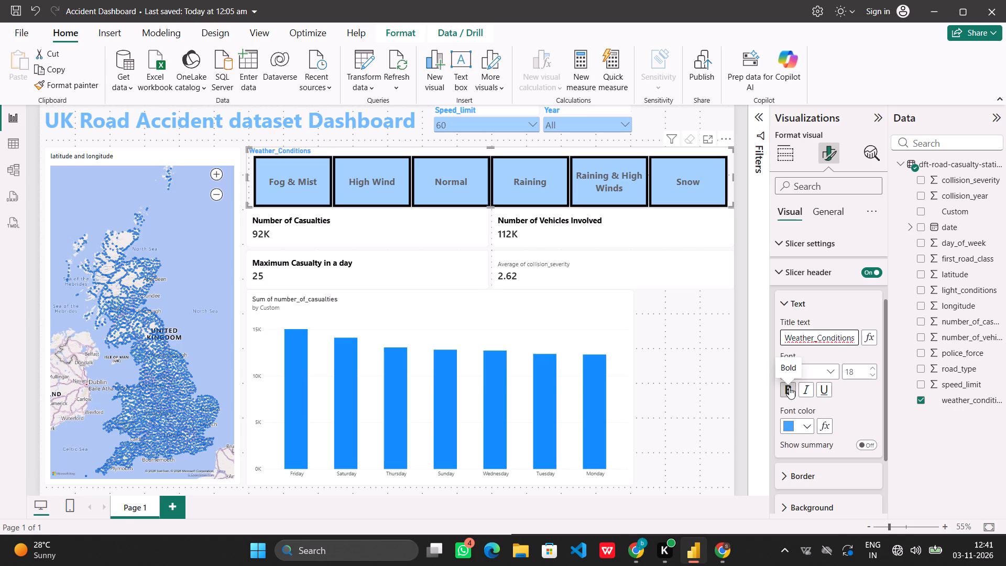
Turn off bold for the Weather_Conditions slicer header and set its font to Lucida Sans Unicode.
{"action": "left_click", "coordinate": [789, 387]}
{"action": "left_click", "coordinate": [830, 370]}
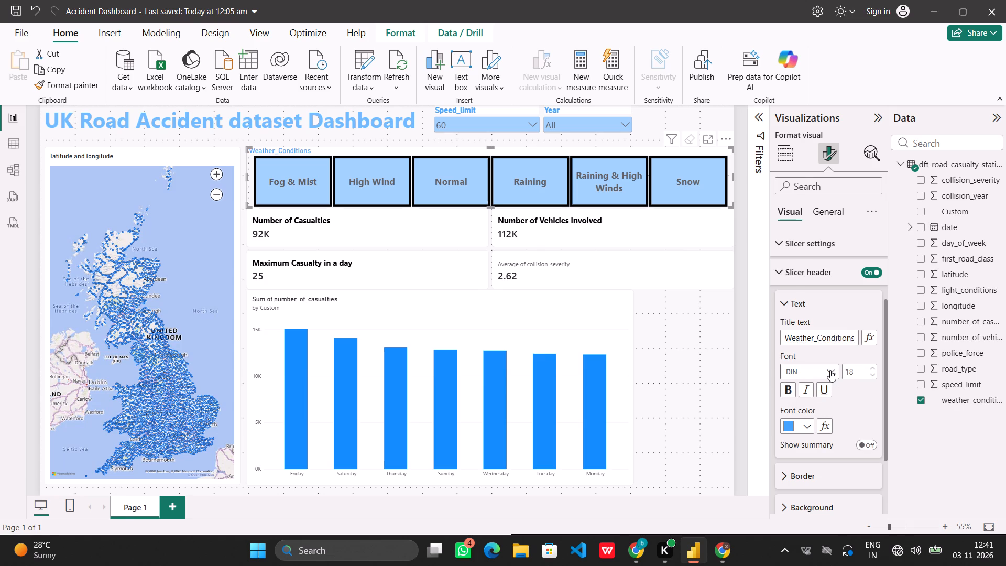
{"action": "scroll", "coordinate": [822, 280], "scroll_direction": "down", "scroll_amount": 6}
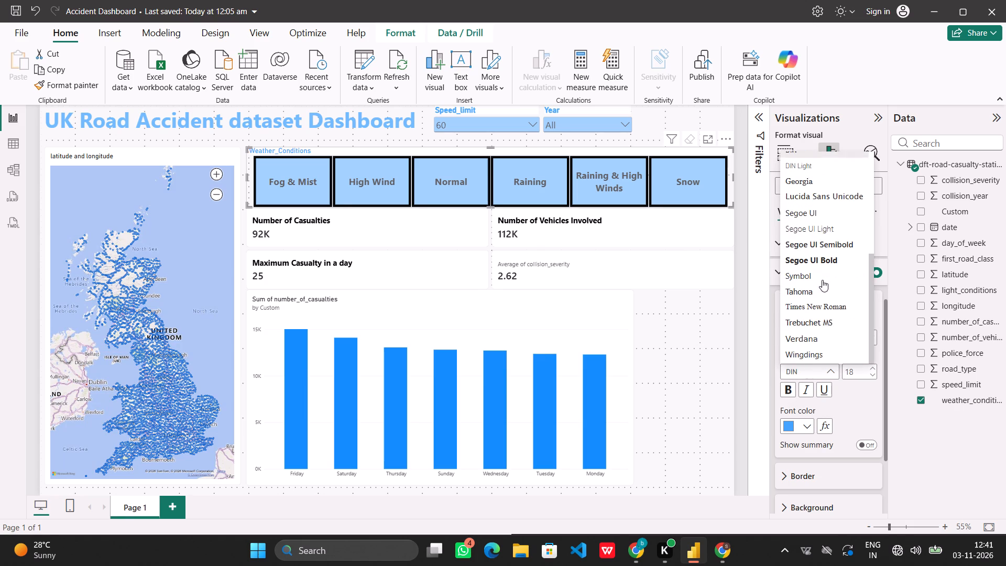
{"action": "left_click", "coordinate": [817, 201]}
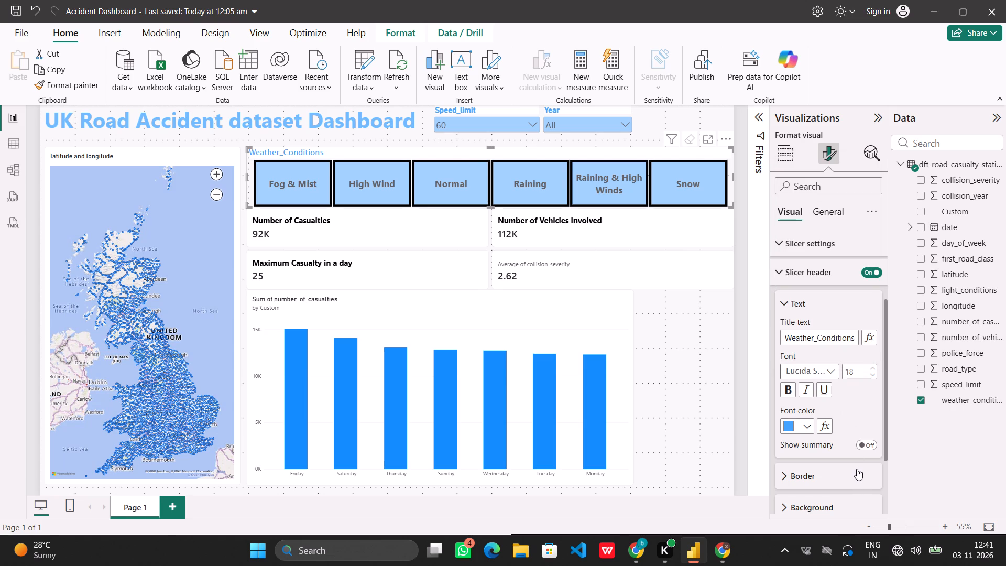
Change the Weather_Conditions slicer's style to Dropdown.
{"action": "left_click", "coordinate": [786, 301]}
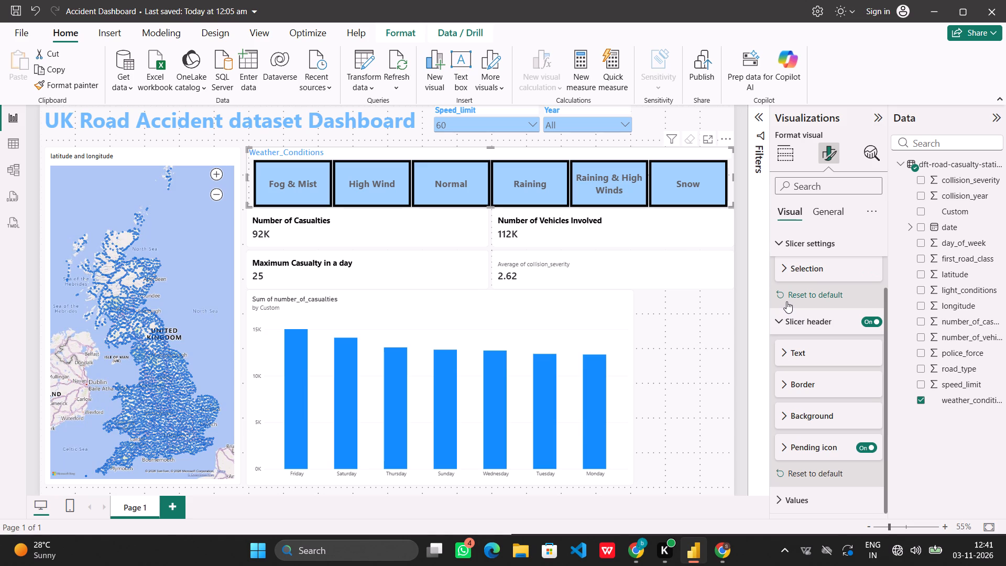
{"action": "left_click", "coordinate": [830, 212]}
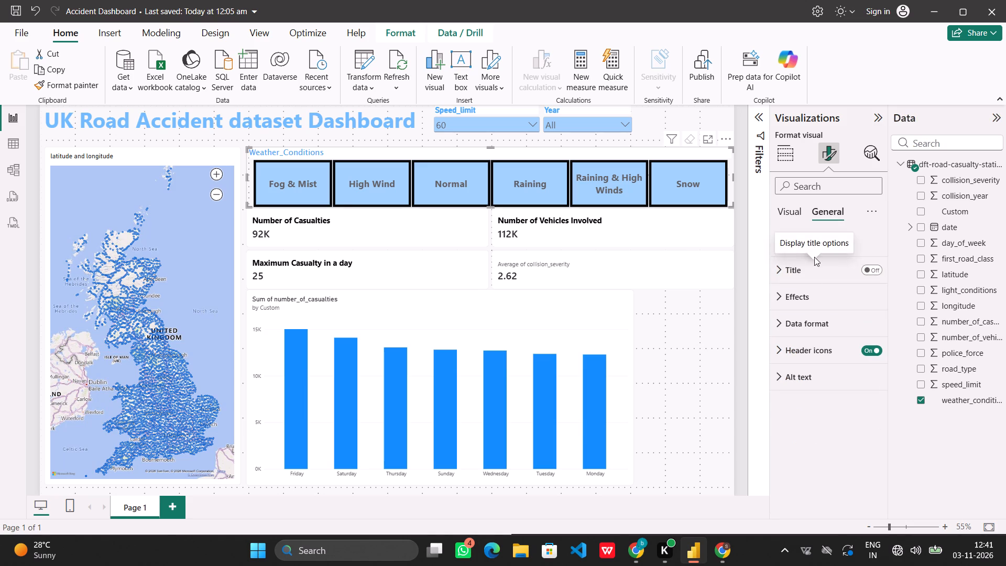
{"action": "left_click", "coordinate": [638, 152]}
{"action": "left_click", "coordinate": [779, 208]}
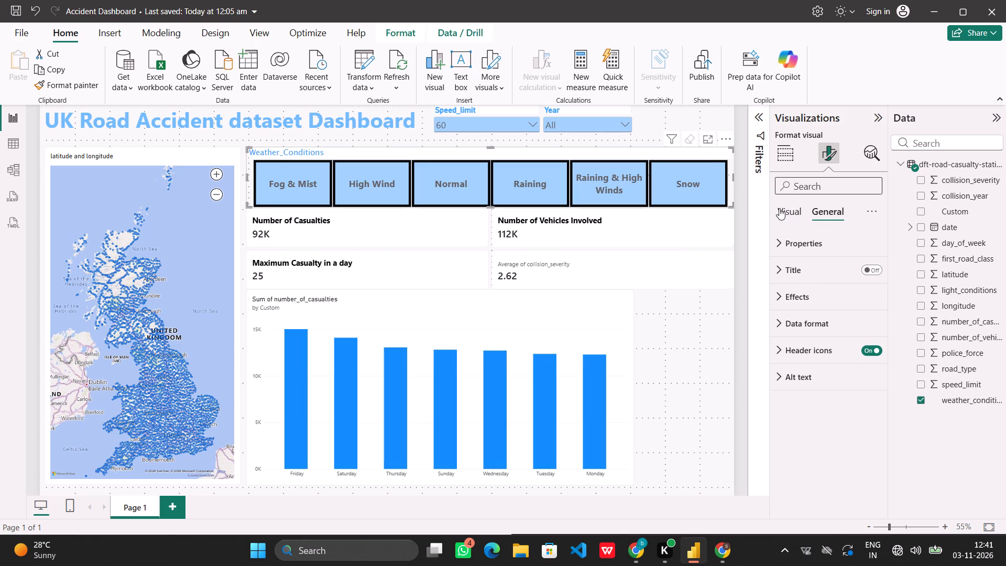
{"action": "left_click", "coordinate": [833, 309]}
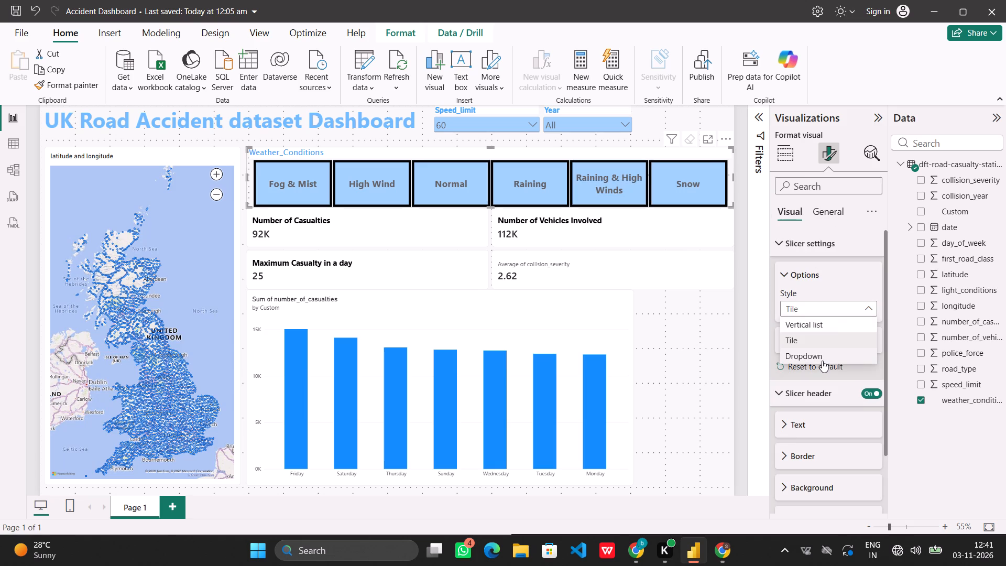
{"action": "left_click", "coordinate": [821, 356]}
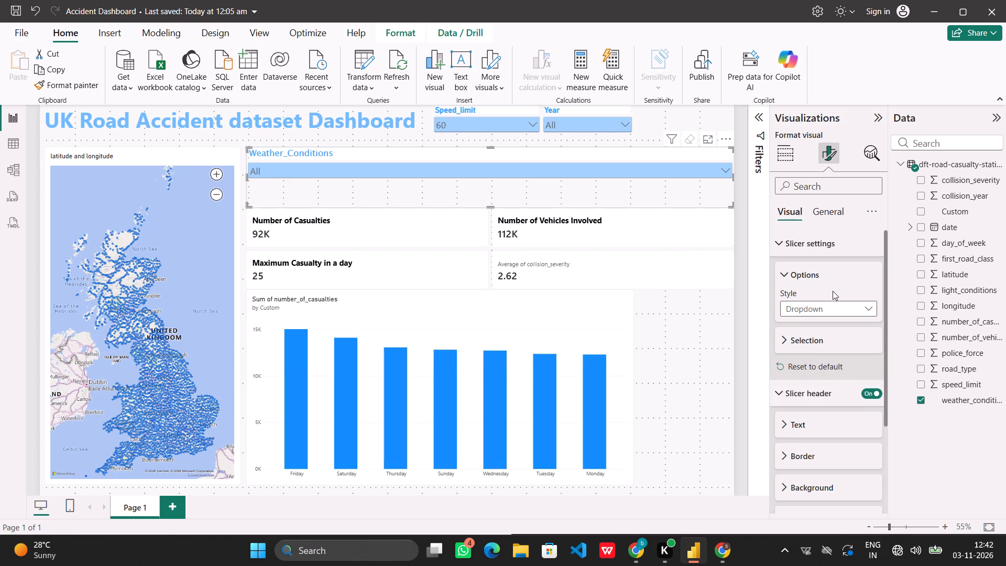
{"action": "left_click", "coordinate": [839, 307]}
{"action": "left_click", "coordinate": [813, 328]}
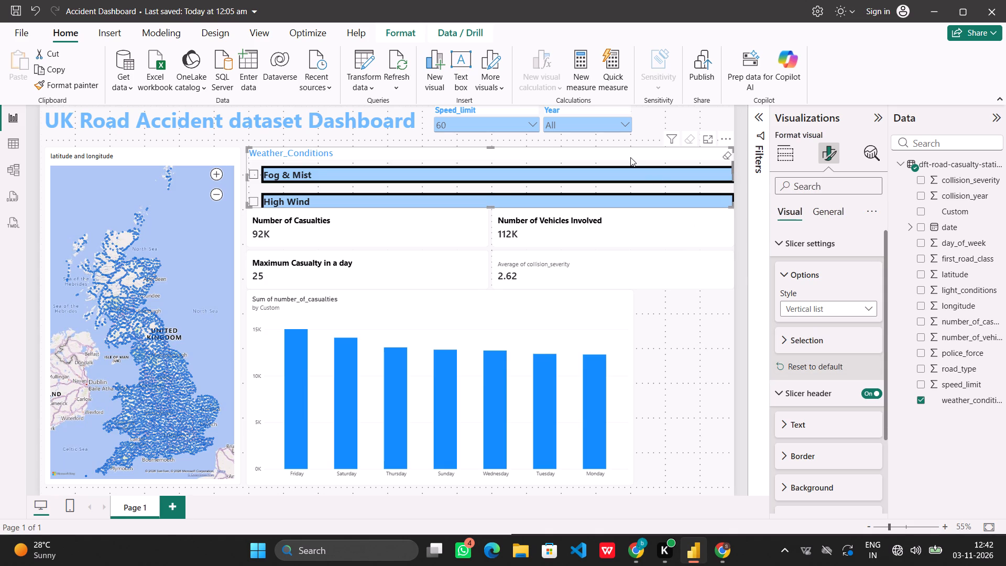
{"action": "left_click", "coordinate": [849, 314]}
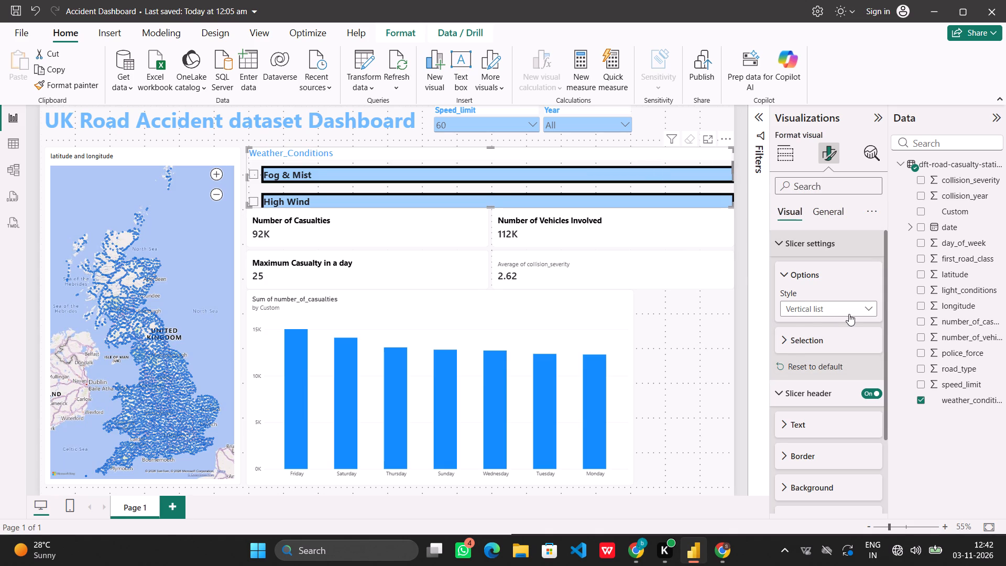
{"action": "left_click", "coordinate": [815, 357]}
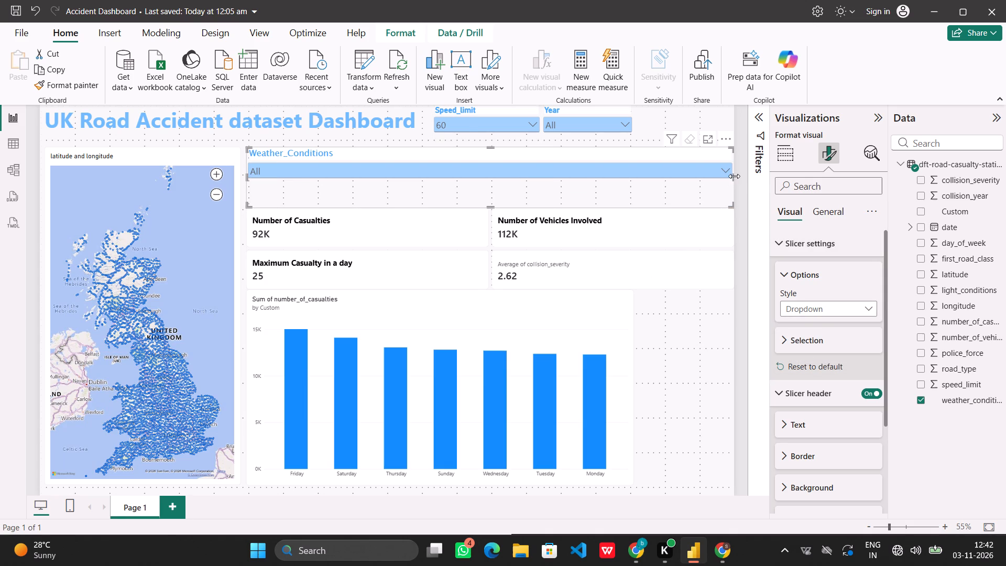
Shrink the Weather_Conditions slicer and place it beside the Year slicer at the top of the dashboard.
{"action": "left_click_drag", "start_coordinate": [734, 176], "coordinate": [377, 150]}
{"action": "left_click_drag", "start_coordinate": [310, 206], "coordinate": [313, 184]}
{"action": "left_click_drag", "start_coordinate": [351, 152], "coordinate": [720, 113]}
{"action": "left_click_drag", "start_coordinate": [604, 126], "coordinate": [626, 126]}
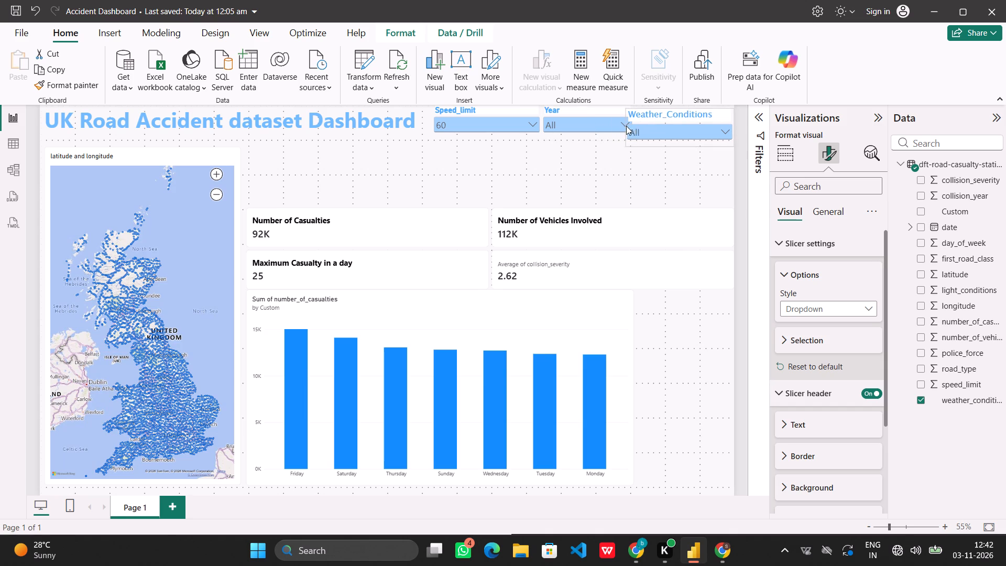
{"action": "left_click_drag", "start_coordinate": [626, 126], "coordinate": [636, 125]}
{"action": "left_click_drag", "start_coordinate": [685, 145], "coordinate": [684, 134]}
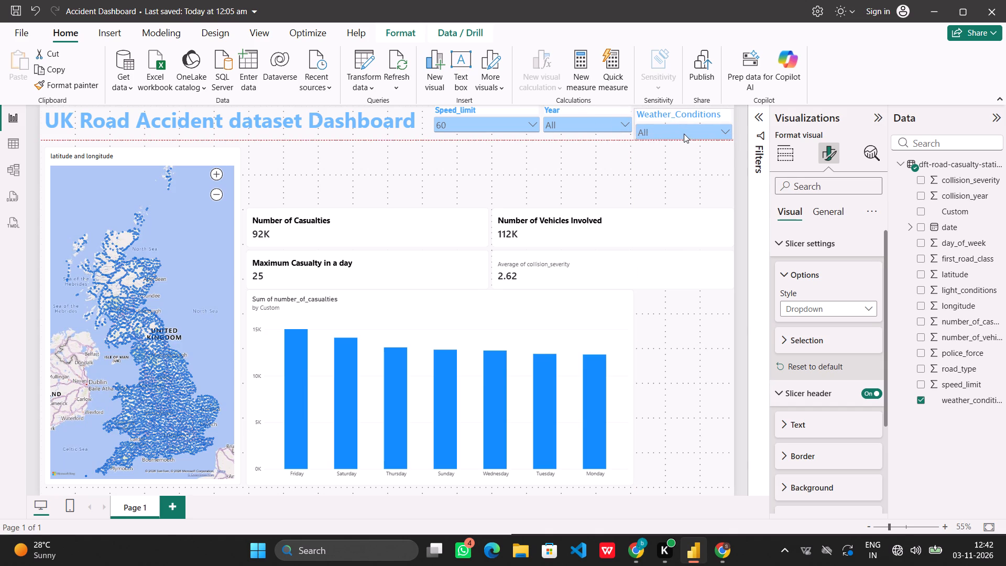
{"action": "left_click_drag", "start_coordinate": [684, 134], "coordinate": [683, 139]}
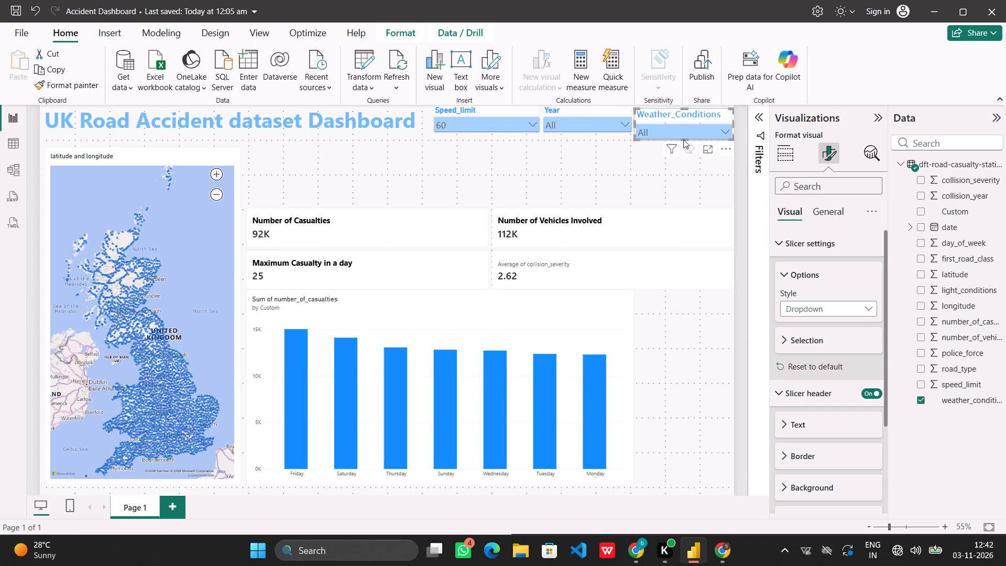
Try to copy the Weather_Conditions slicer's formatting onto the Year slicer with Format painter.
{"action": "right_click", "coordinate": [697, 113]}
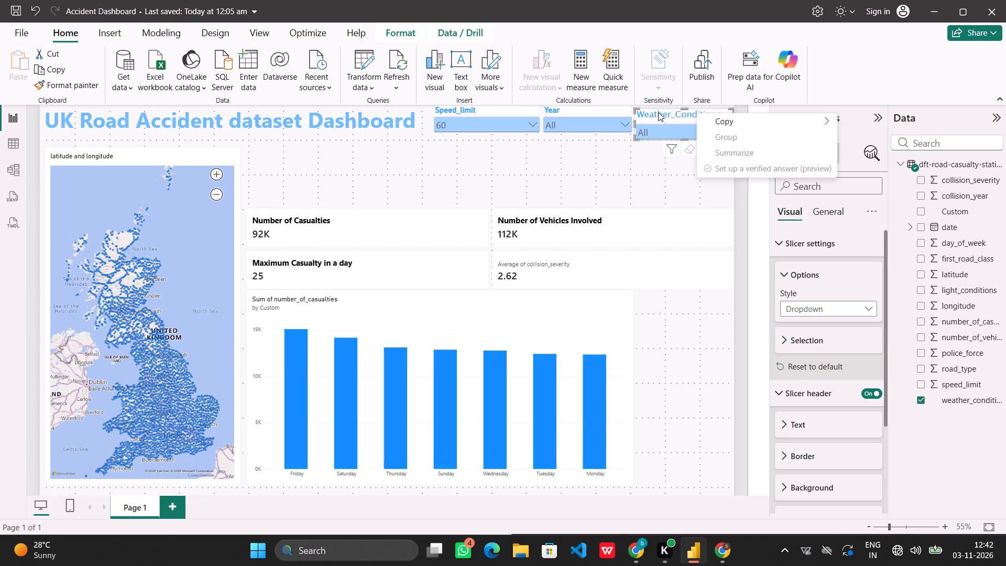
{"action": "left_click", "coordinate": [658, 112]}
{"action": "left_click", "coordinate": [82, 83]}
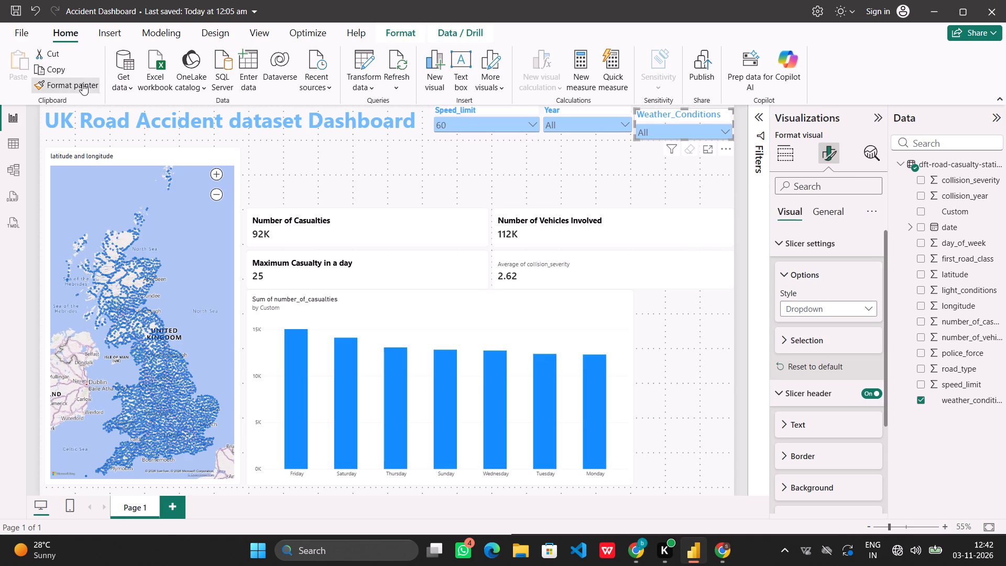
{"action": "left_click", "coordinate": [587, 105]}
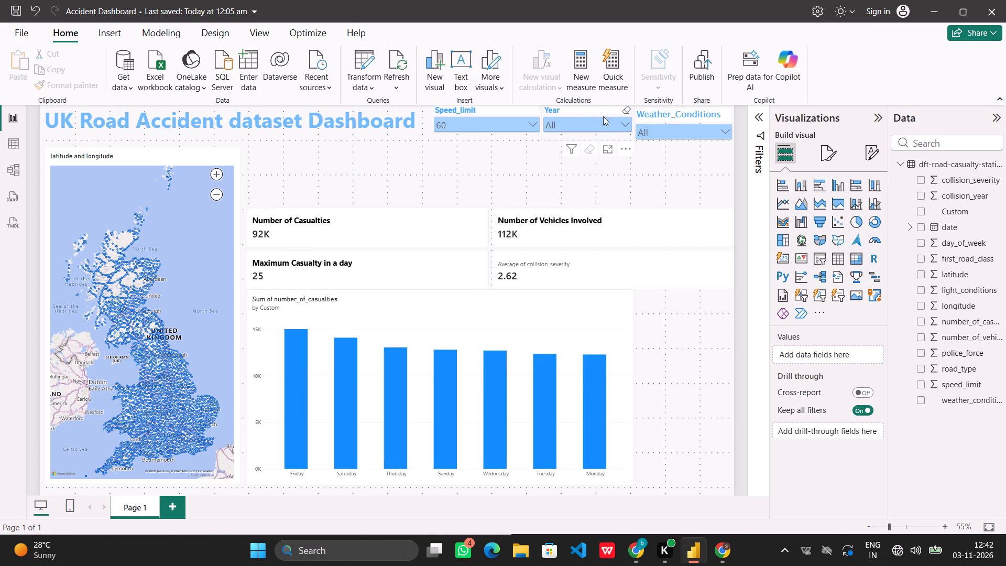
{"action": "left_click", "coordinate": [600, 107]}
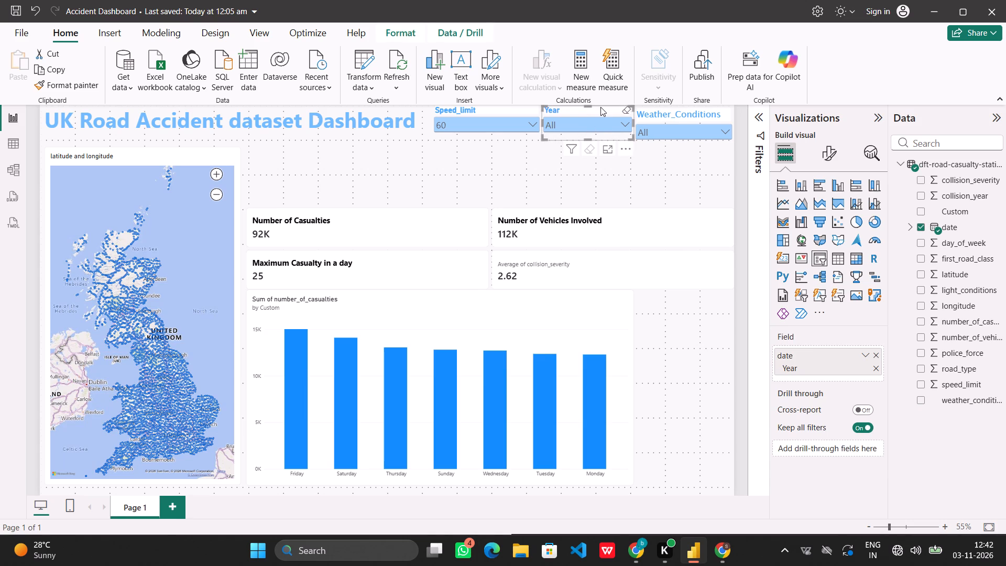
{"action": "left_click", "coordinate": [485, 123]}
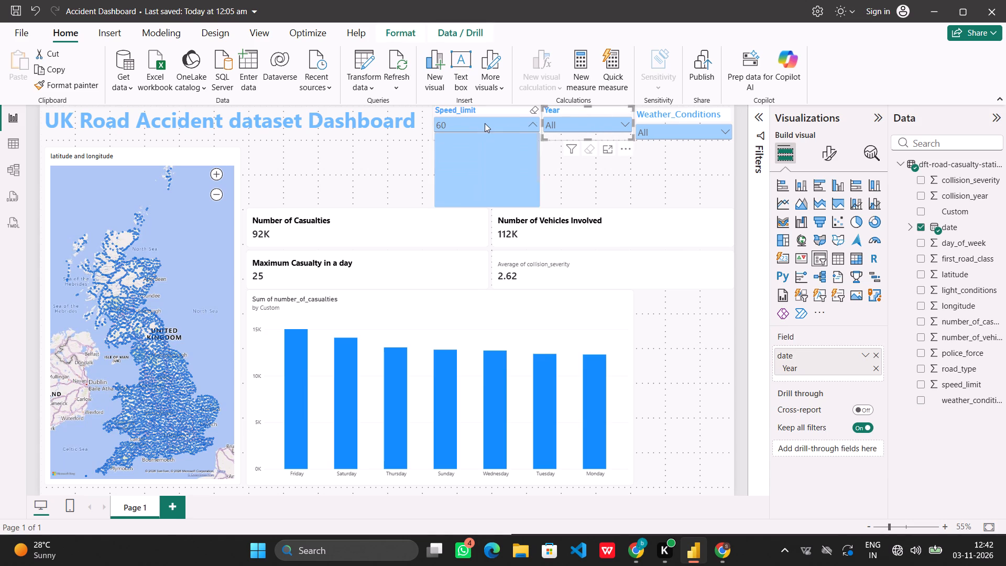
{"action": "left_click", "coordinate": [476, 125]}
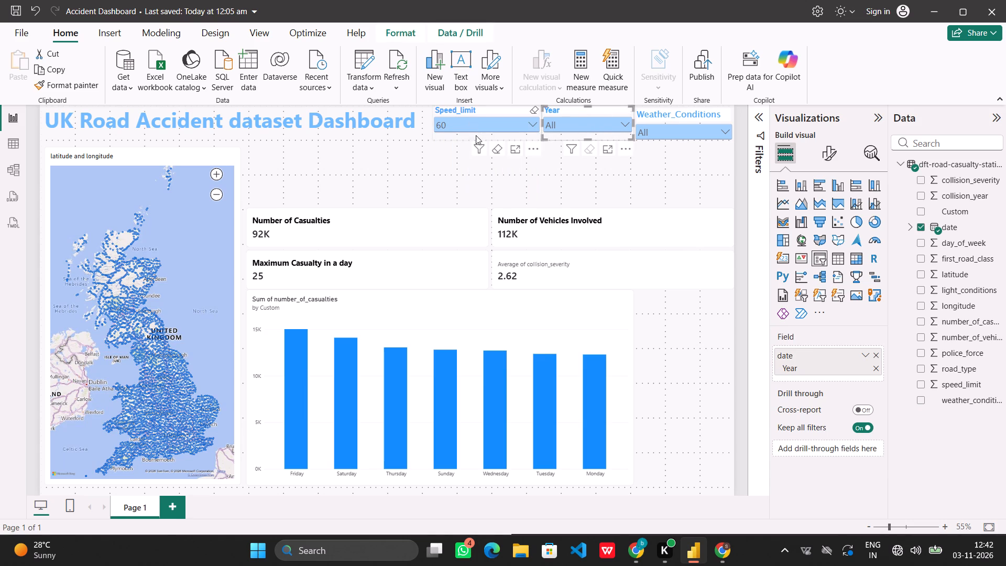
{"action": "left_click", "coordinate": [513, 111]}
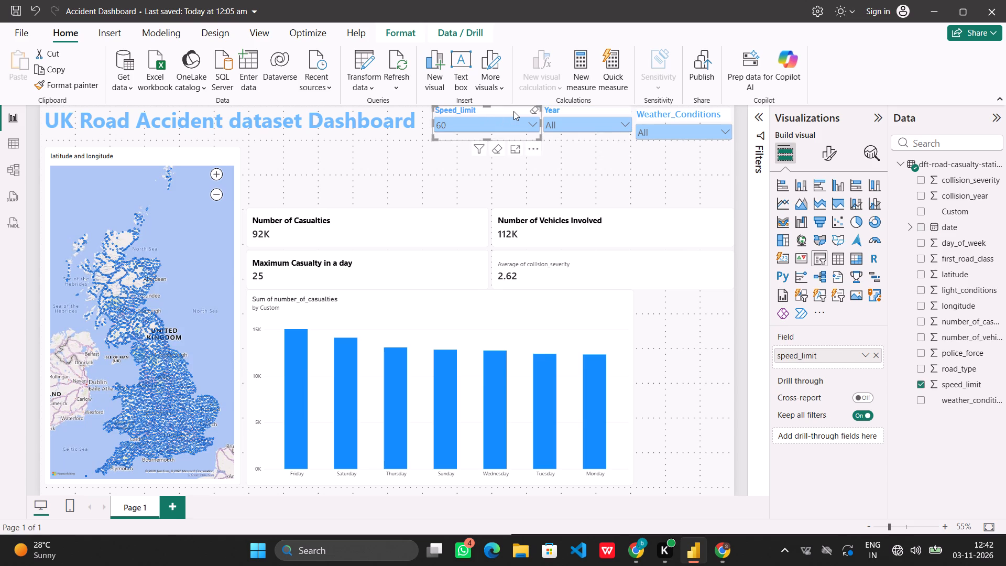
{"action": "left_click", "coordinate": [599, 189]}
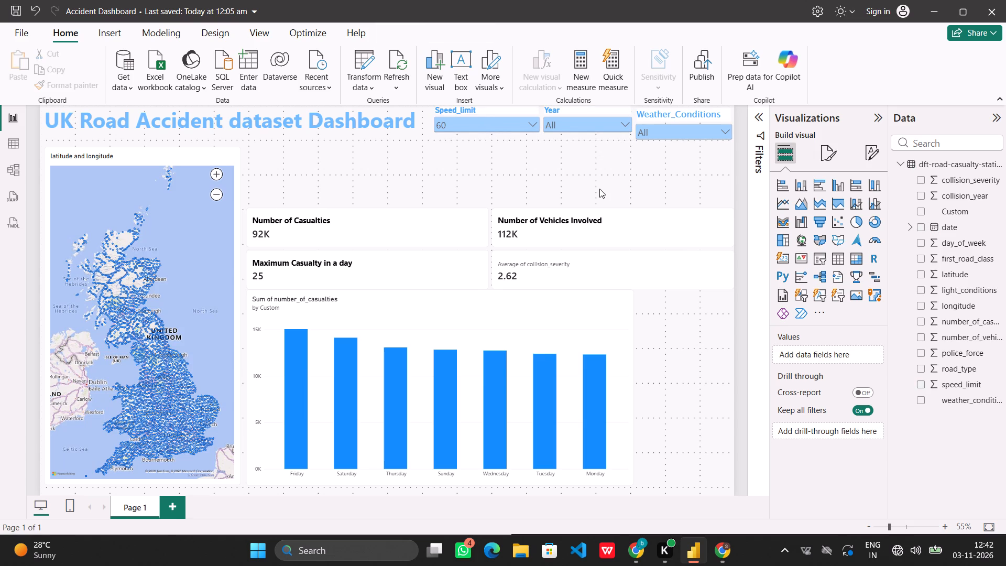
Resize the casualty and vehicle card visual so it sits directly below the slicers in a shallow band.
{"action": "left_click", "coordinate": [461, 227]}
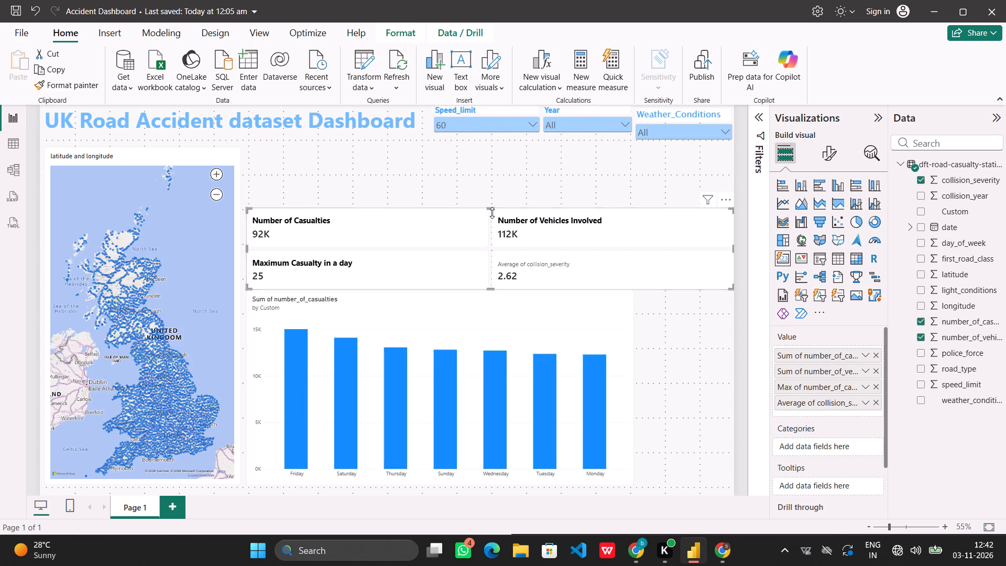
{"action": "left_click_drag", "start_coordinate": [489, 209], "coordinate": [477, 144]}
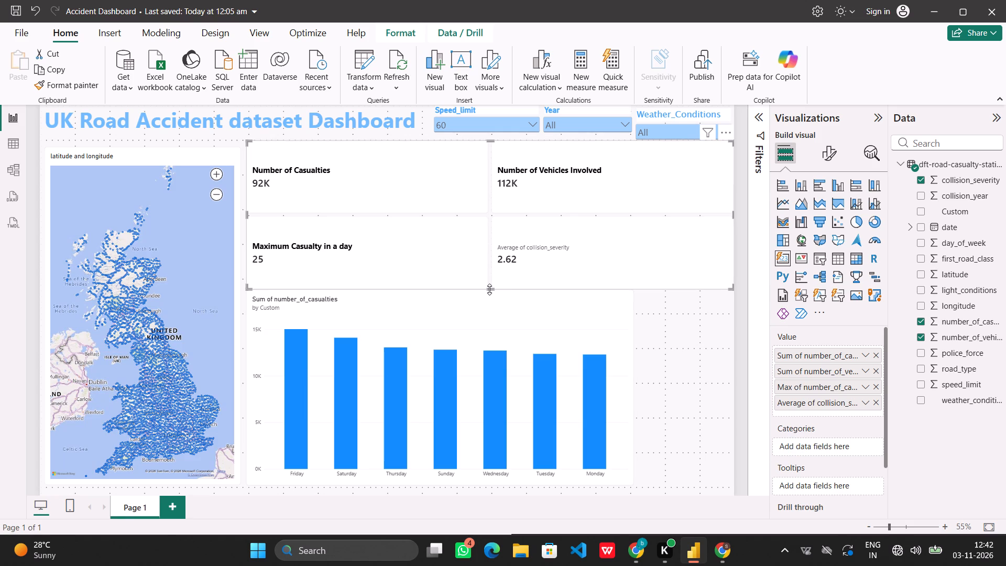
{"action": "left_click_drag", "start_coordinate": [489, 289], "coordinate": [506, 205]}
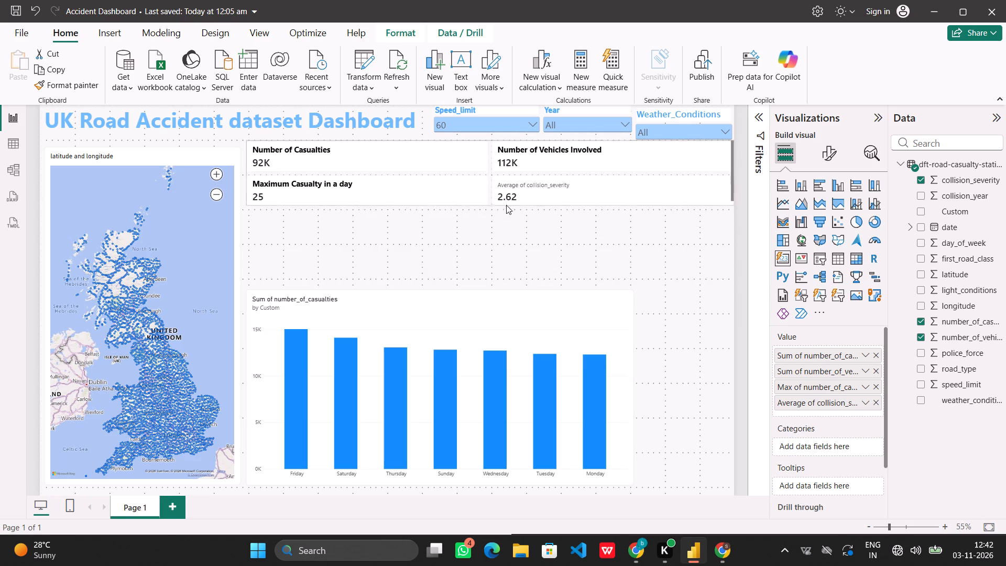
{"action": "left_click_drag", "start_coordinate": [506, 205], "coordinate": [506, 209]}
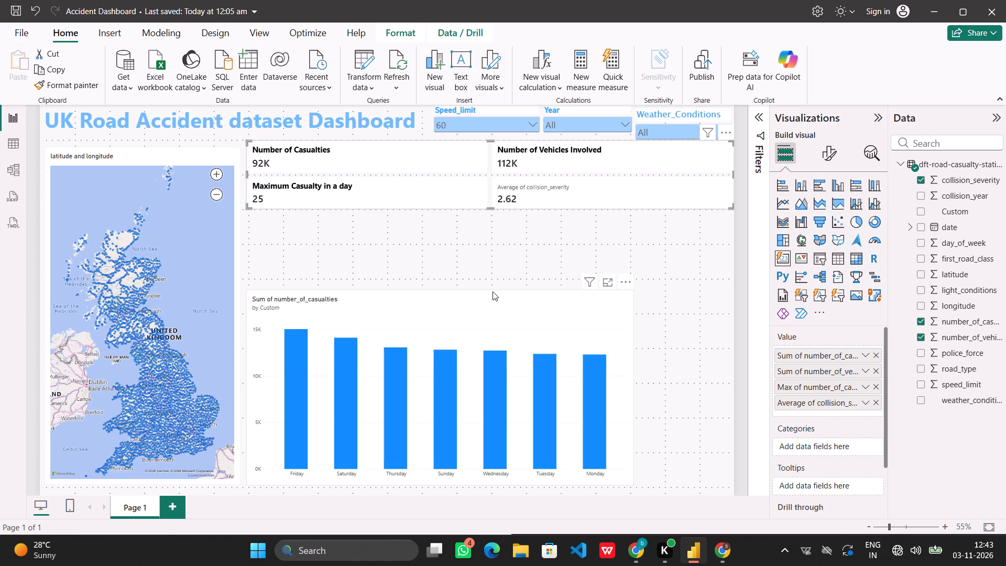
Resize the number_of_casualties column chart to start just below the cards, with reduced height and width.
{"action": "left_click", "coordinate": [463, 301]}
{"action": "left_click_drag", "start_coordinate": [440, 291], "coordinate": [414, 228]}
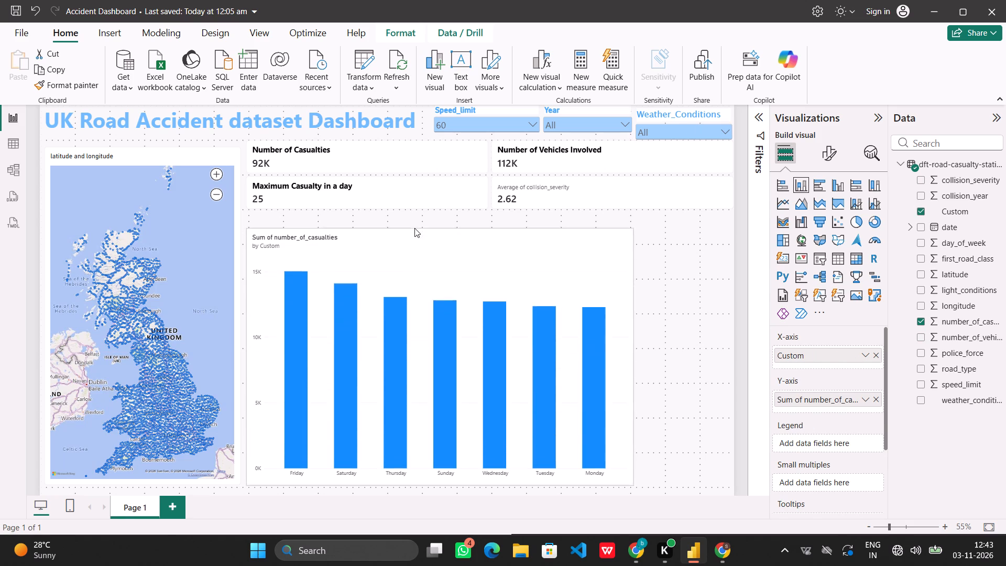
{"action": "left_click_drag", "start_coordinate": [414, 228], "coordinate": [419, 213]}
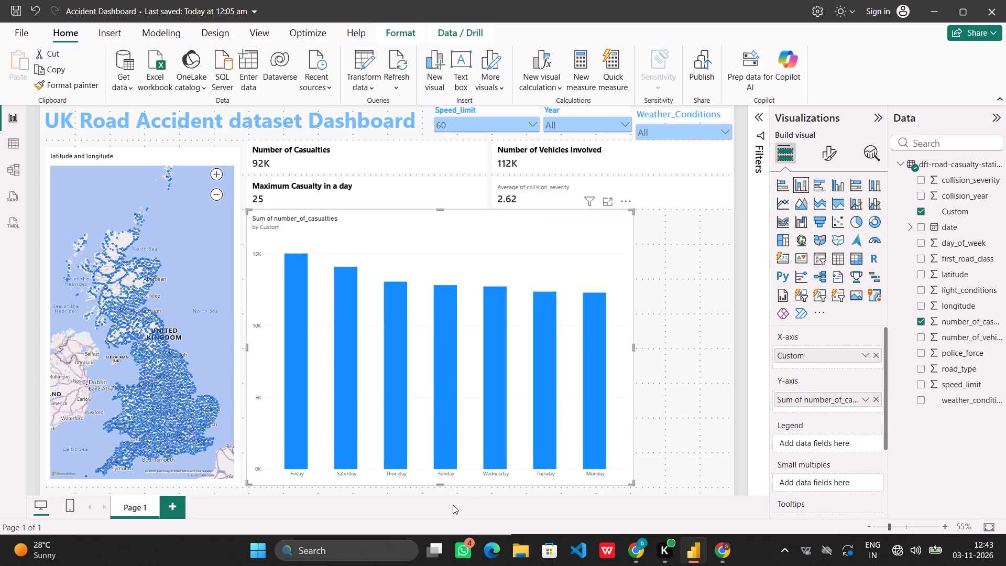
{"action": "left_click_drag", "start_coordinate": [441, 485], "coordinate": [422, 385]}
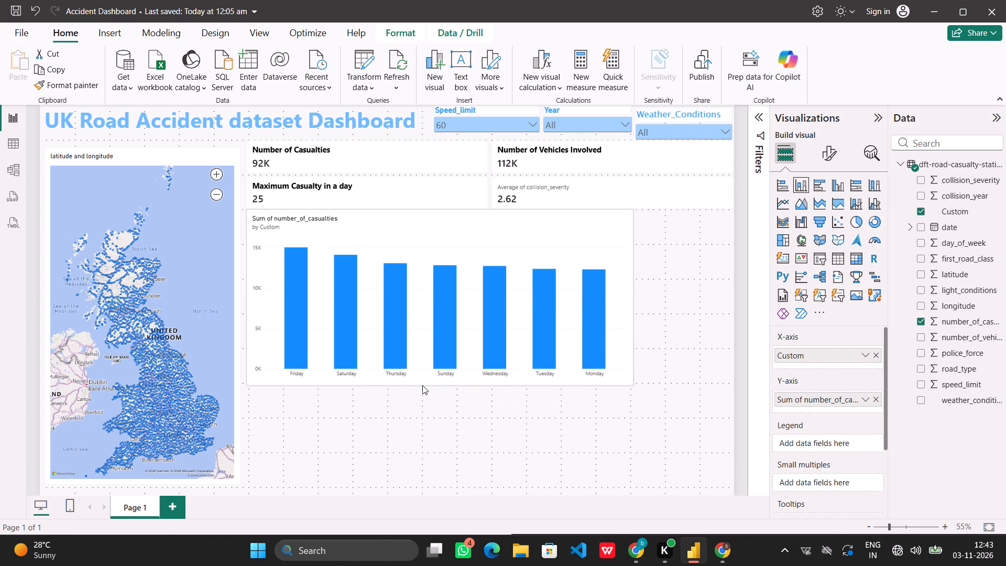
{"action": "left_click_drag", "start_coordinate": [422, 385], "coordinate": [421, 388]}
{"action": "left_click_drag", "start_coordinate": [632, 299], "coordinate": [570, 310]}
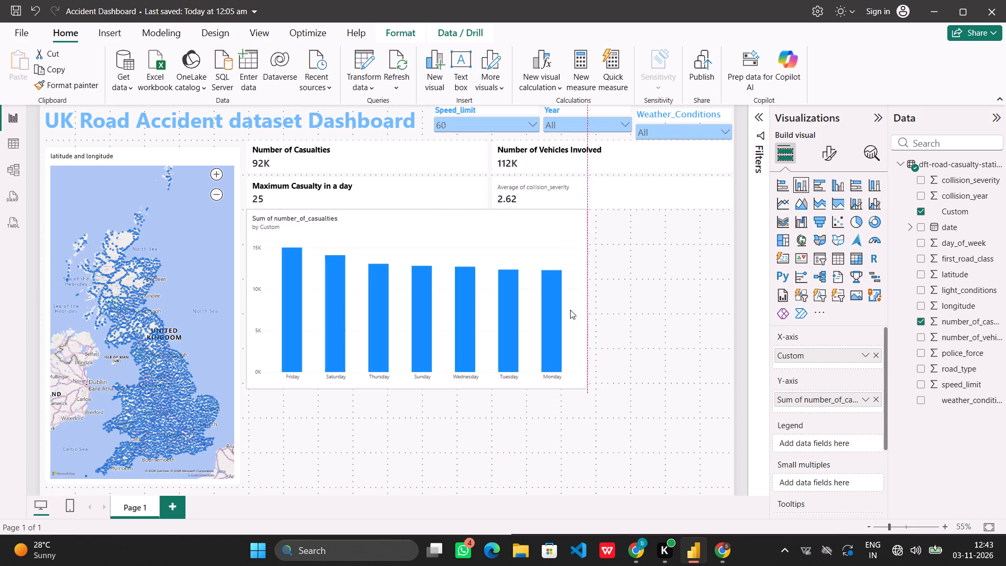
{"action": "left_click_drag", "start_coordinate": [570, 310], "coordinate": [511, 317]}
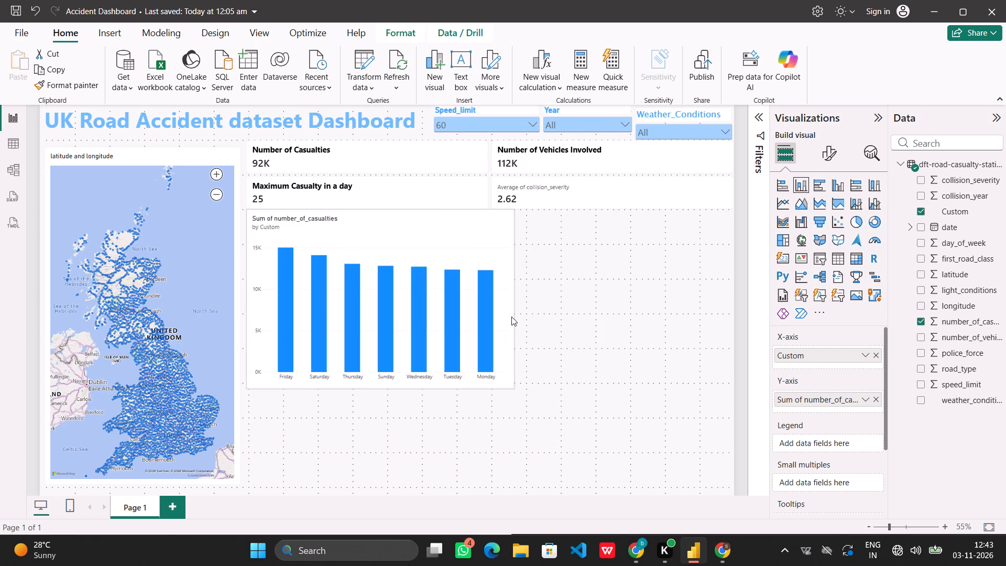
{"action": "left_click_drag", "start_coordinate": [511, 317], "coordinate": [597, 313]}
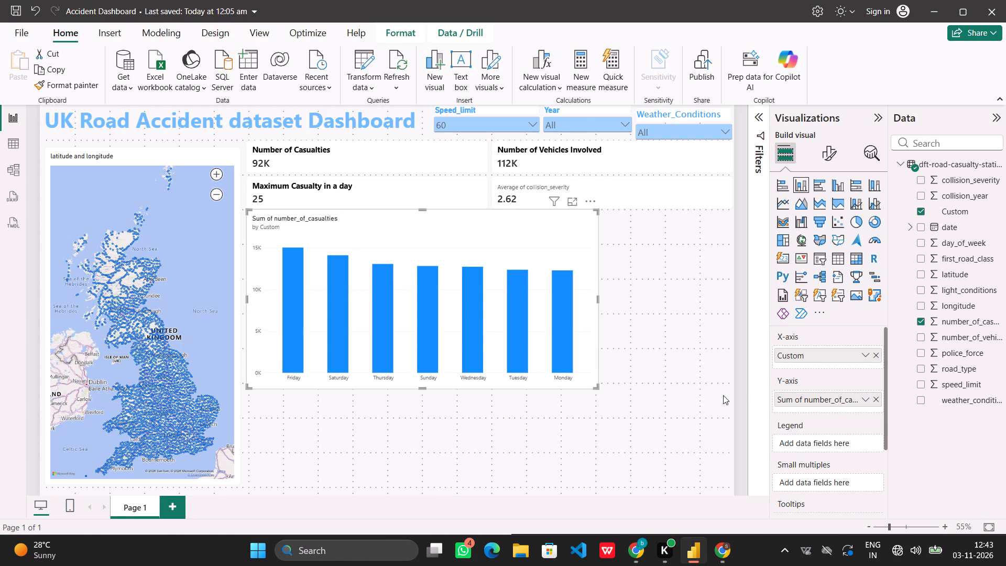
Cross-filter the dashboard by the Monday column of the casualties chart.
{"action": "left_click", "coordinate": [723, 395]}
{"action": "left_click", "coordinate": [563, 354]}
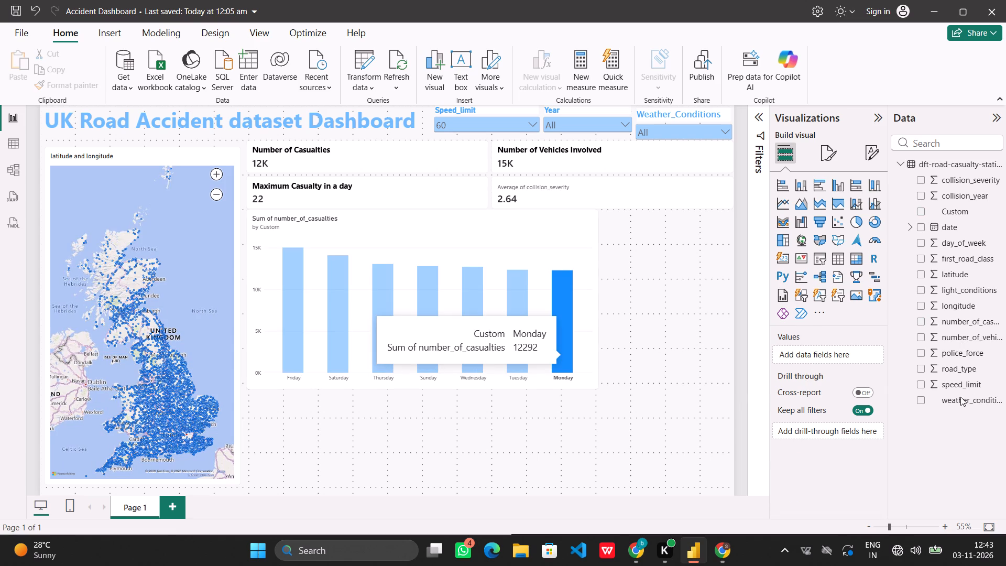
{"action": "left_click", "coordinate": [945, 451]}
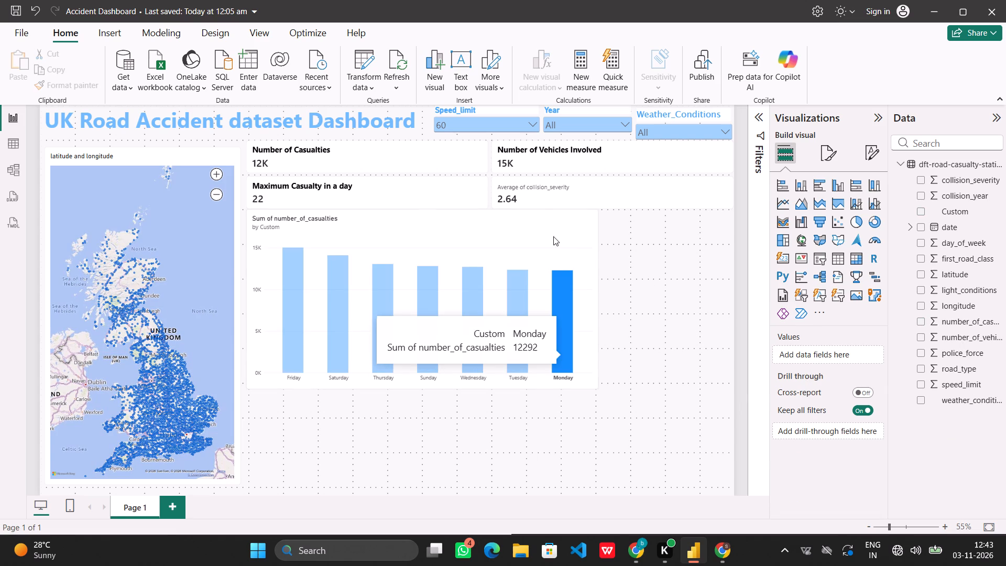
Add collision_severity to the casualties chart as its legend and clear the Monday selection.
{"action": "left_click", "coordinate": [542, 230]}
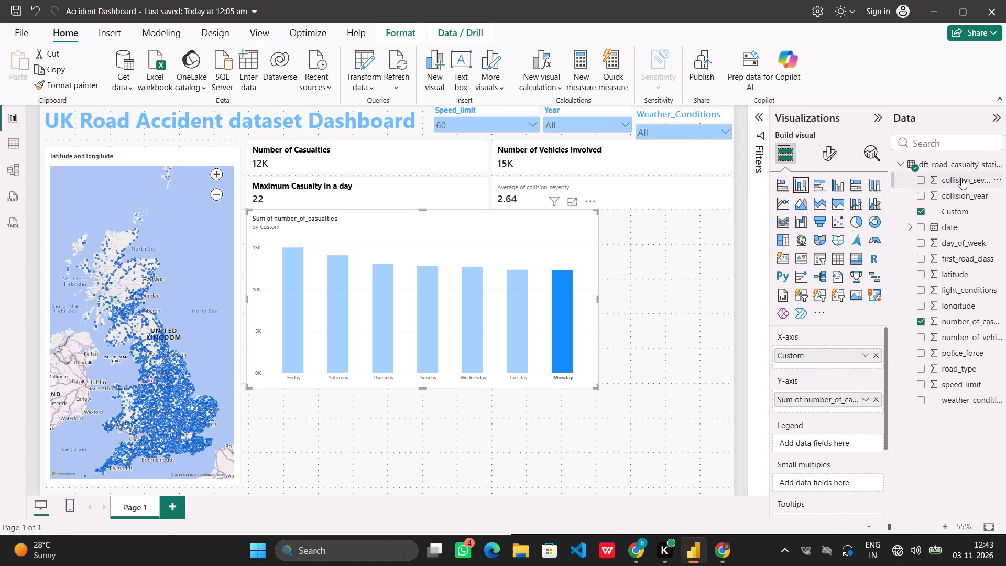
{"action": "left_click_drag", "start_coordinate": [961, 180], "coordinate": [845, 442]}
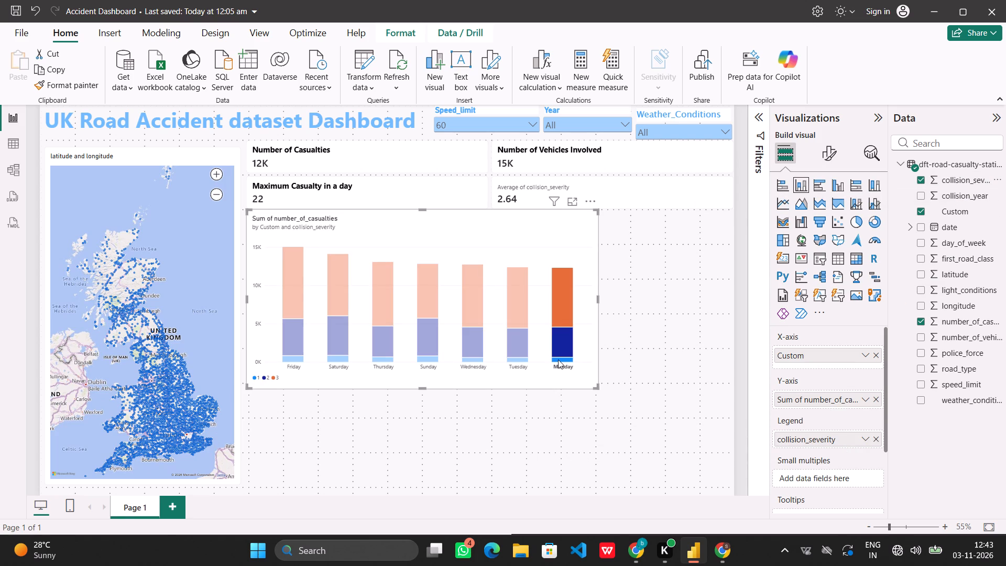
{"action": "left_click", "coordinate": [549, 219]}
Convert the casualties chart to a clustered column chart.
{"action": "left_click", "coordinate": [834, 184]}
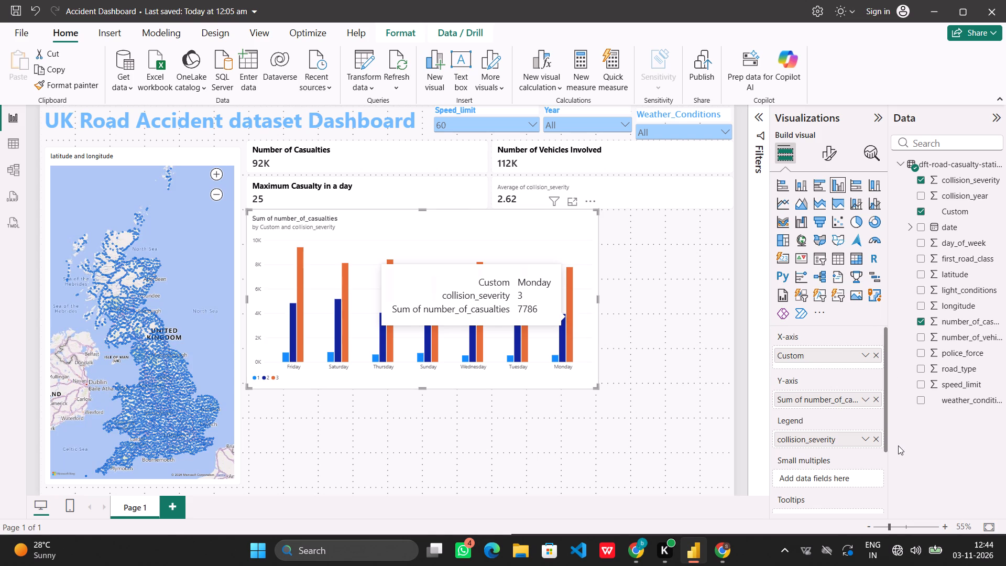
Move the casualties chart's legend to the Top right position, after trying Top left.
{"action": "scroll", "coordinate": [898, 445], "scroll_direction": "down", "scroll_amount": 1}
{"action": "left_click", "coordinate": [825, 148]}
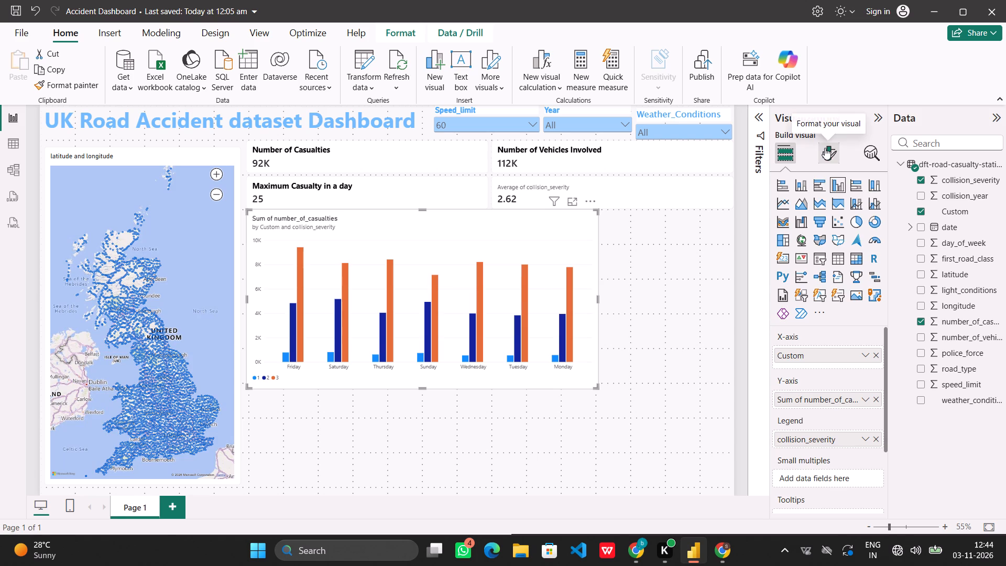
{"action": "left_click", "coordinate": [817, 319]}
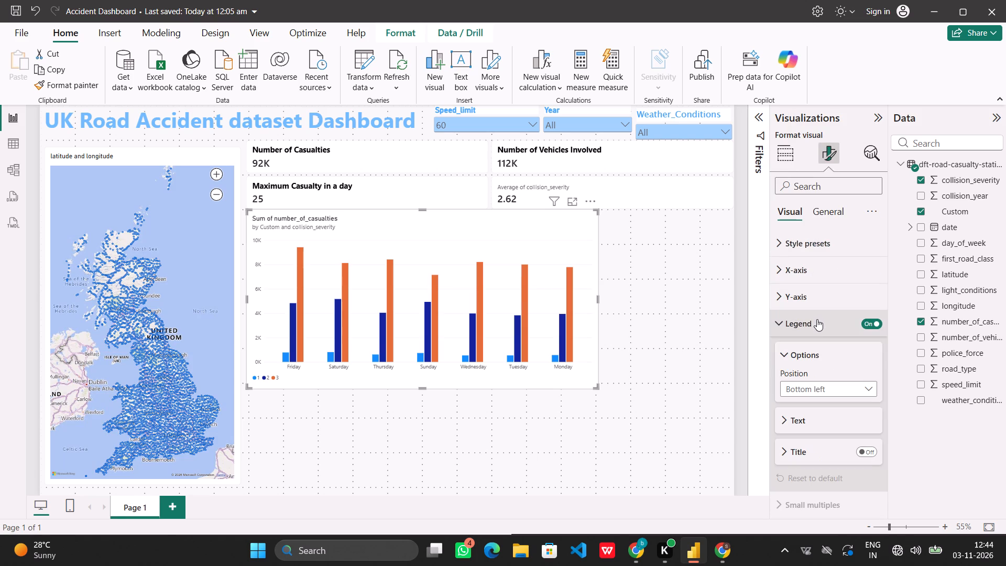
{"action": "scroll", "coordinate": [817, 319], "scroll_direction": "down", "scroll_amount": 1}
{"action": "left_click", "coordinate": [874, 317]}
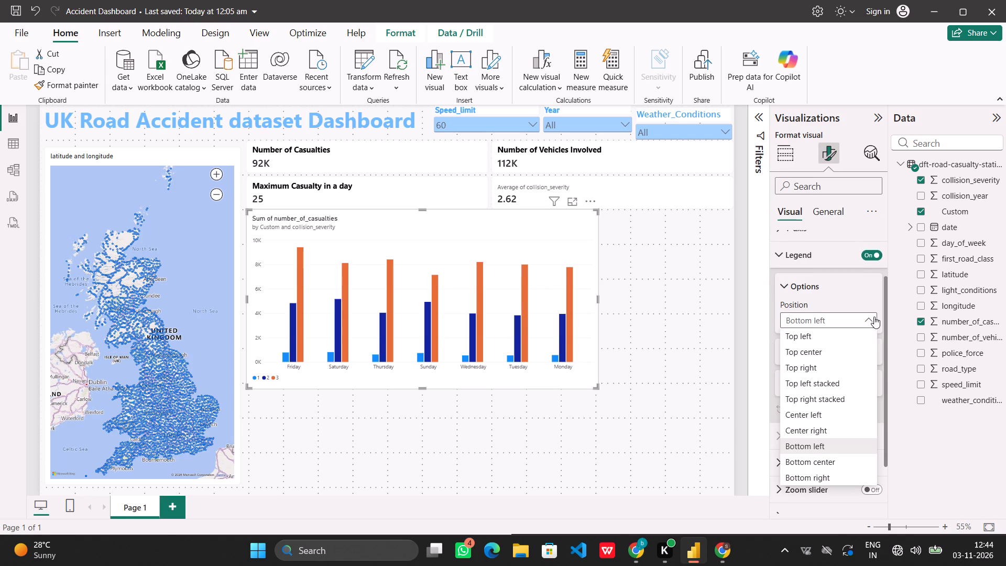
{"action": "left_click", "coordinate": [808, 338]}
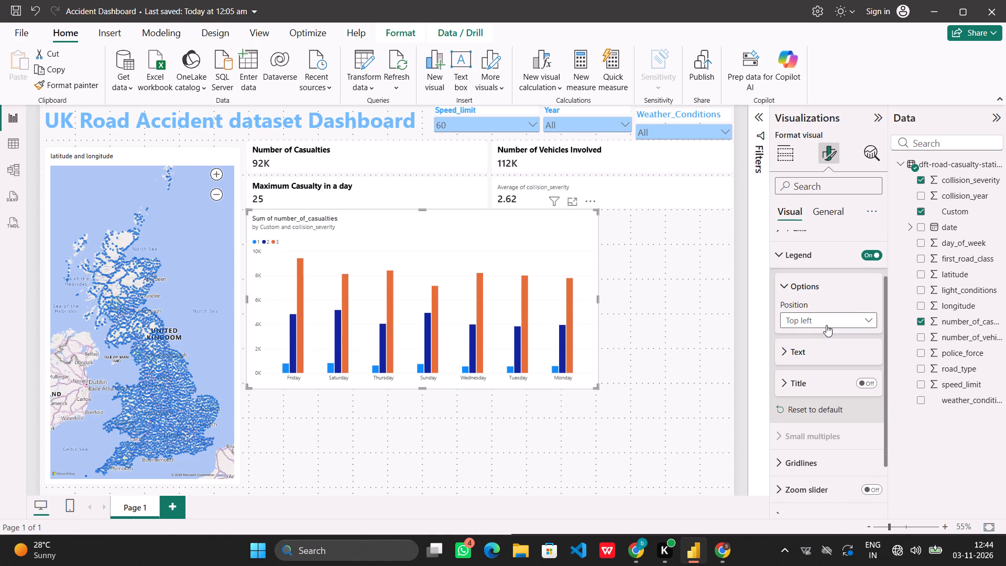
{"action": "left_click", "coordinate": [826, 325]}
{"action": "left_click", "coordinate": [813, 364]}
Turn on the casualties chart's legend title and set its text to collision_severity_index.
{"action": "scroll", "coordinate": [821, 408], "scroll_direction": "down", "scroll_amount": 1}
{"action": "scroll", "coordinate": [817, 322], "scroll_direction": "up", "scroll_amount": 1}
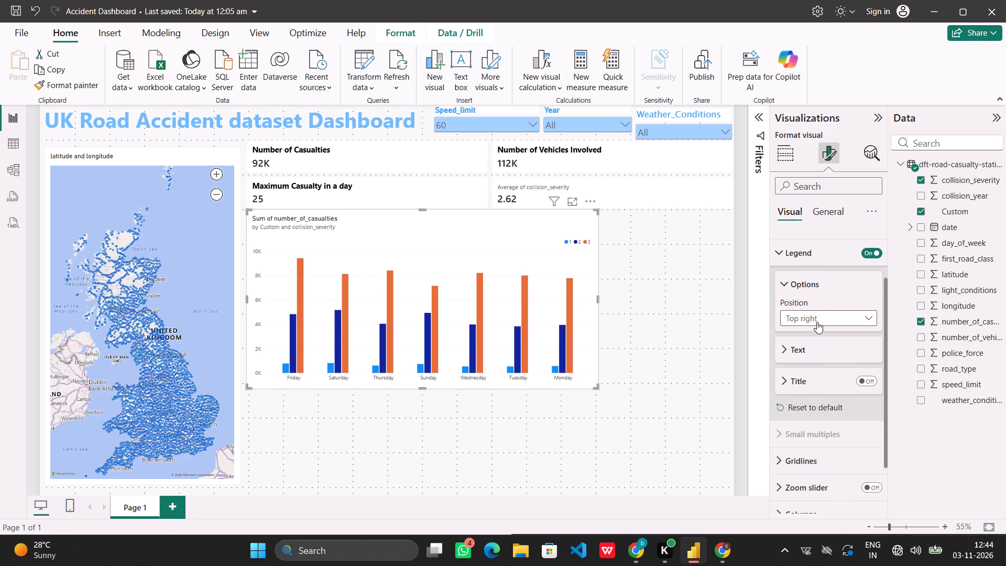
{"action": "scroll", "coordinate": [817, 322], "scroll_direction": "up", "scroll_amount": 1}
{"action": "left_click", "coordinate": [799, 394]}
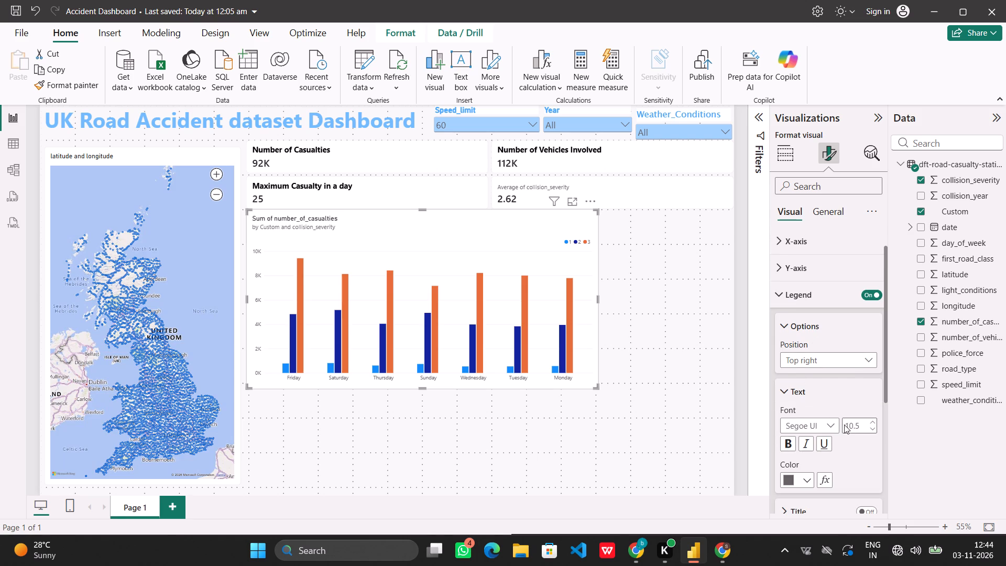
{"action": "scroll", "coordinate": [845, 426], "scroll_direction": "down", "scroll_amount": 1}
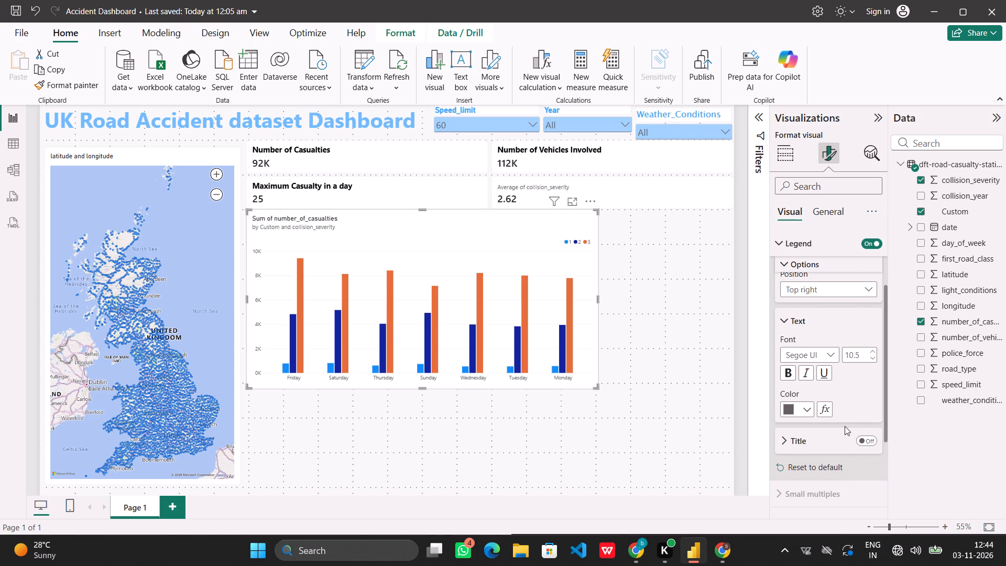
{"action": "left_click", "coordinate": [811, 442]}
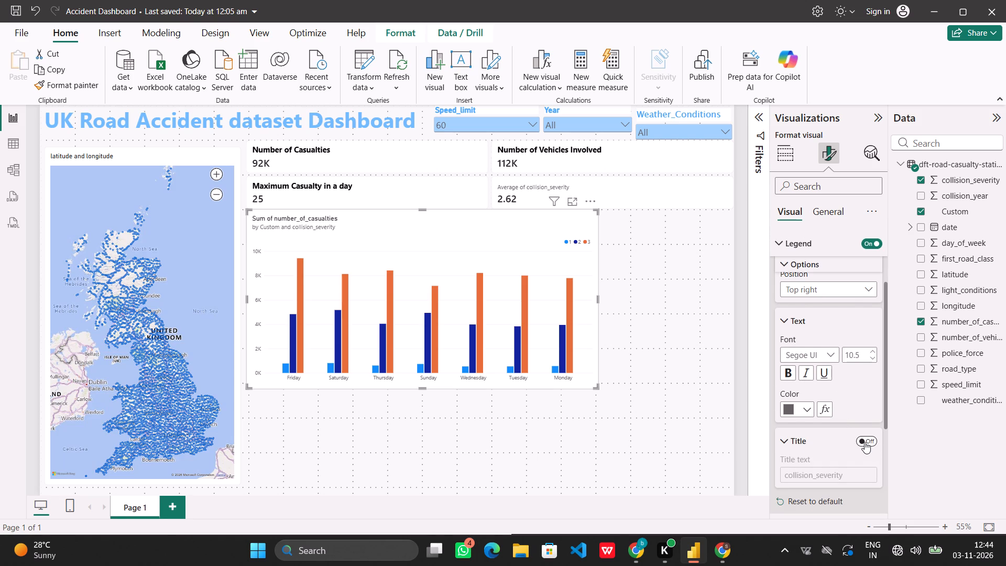
{"action": "left_click", "coordinate": [865, 442]}
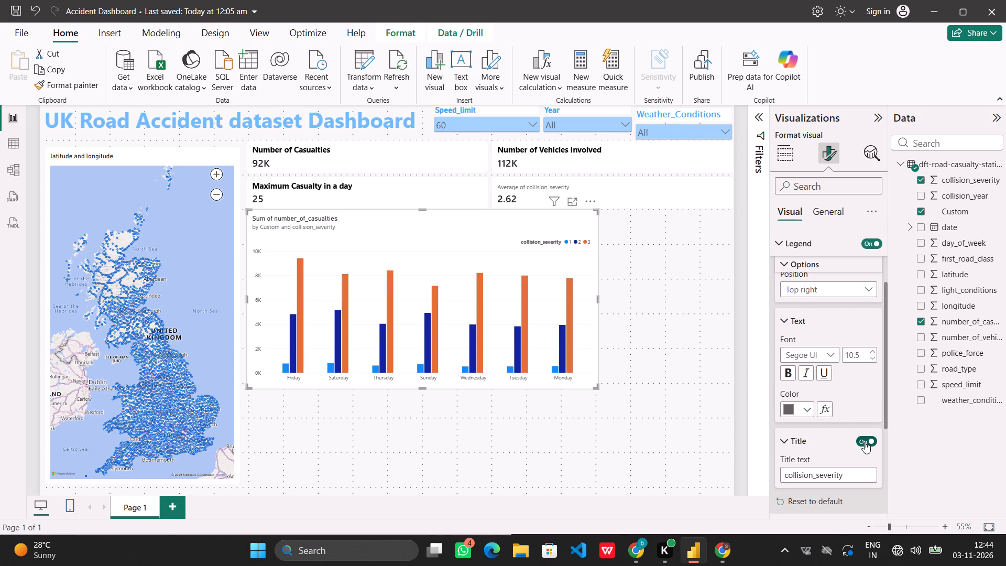
{"action": "left_click", "coordinate": [848, 479]}
{"action": "type", "text": "_index"}
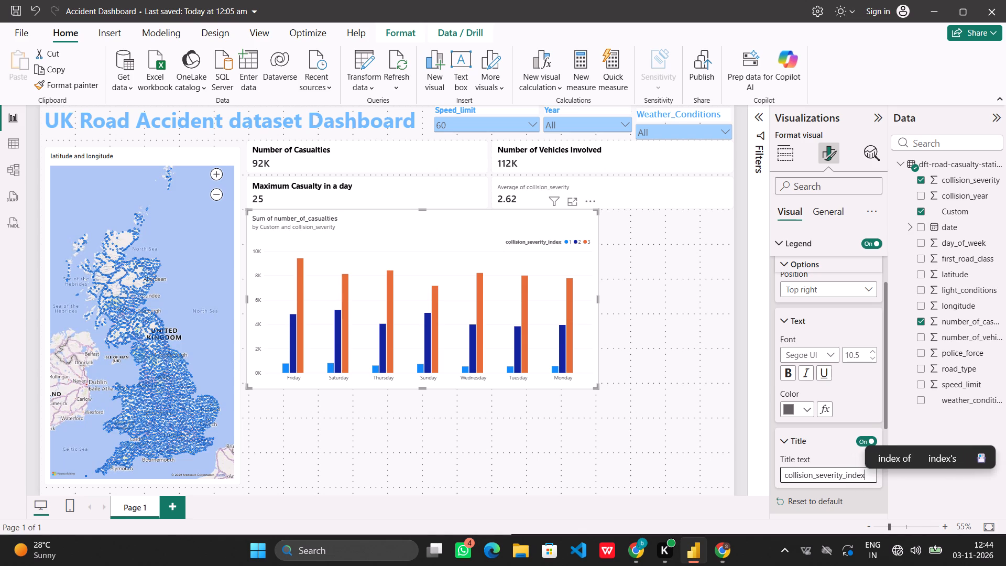
{"action": "scroll", "coordinate": [827, 458], "scroll_direction": "down", "scroll_amount": 1}
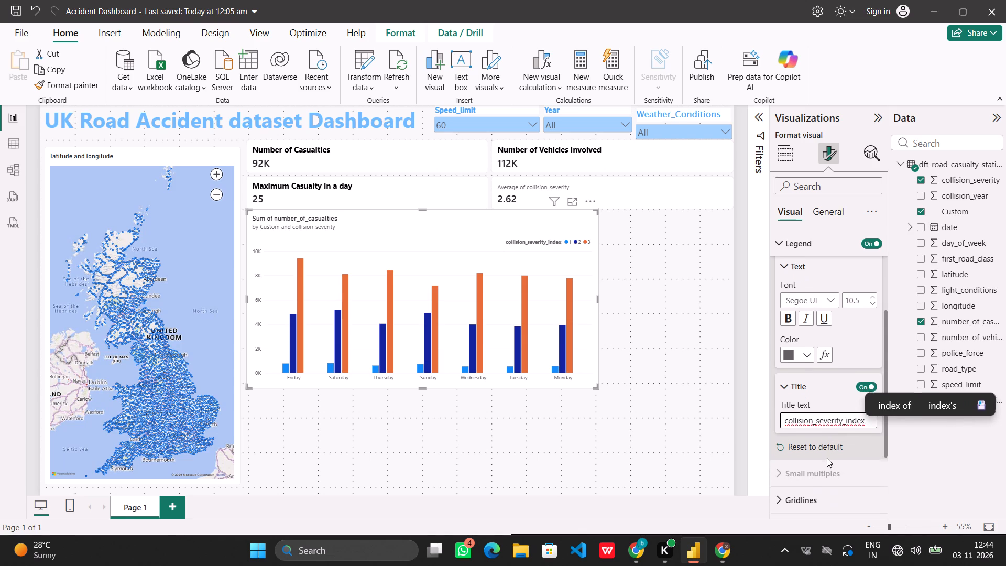
{"action": "left_click", "coordinate": [784, 387]}
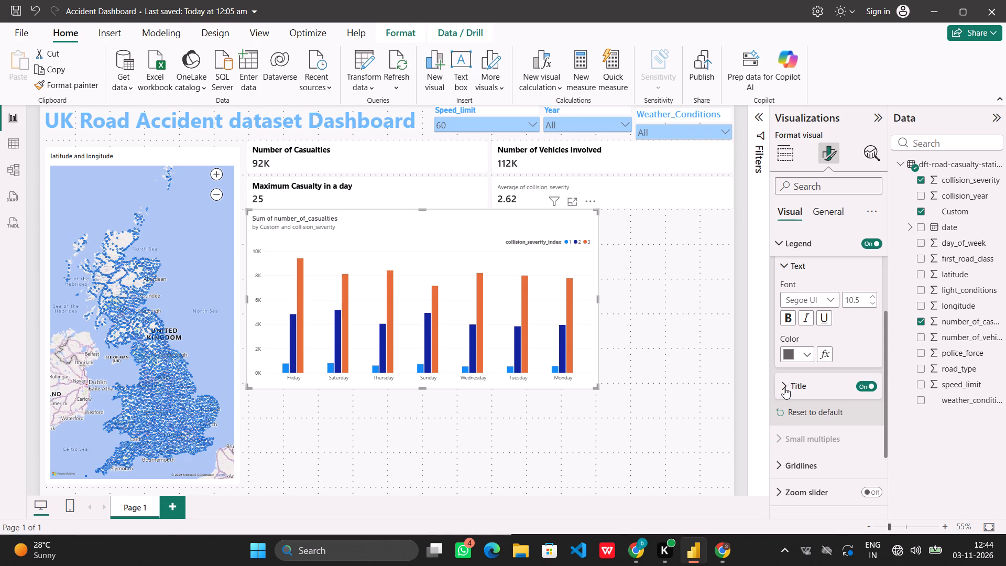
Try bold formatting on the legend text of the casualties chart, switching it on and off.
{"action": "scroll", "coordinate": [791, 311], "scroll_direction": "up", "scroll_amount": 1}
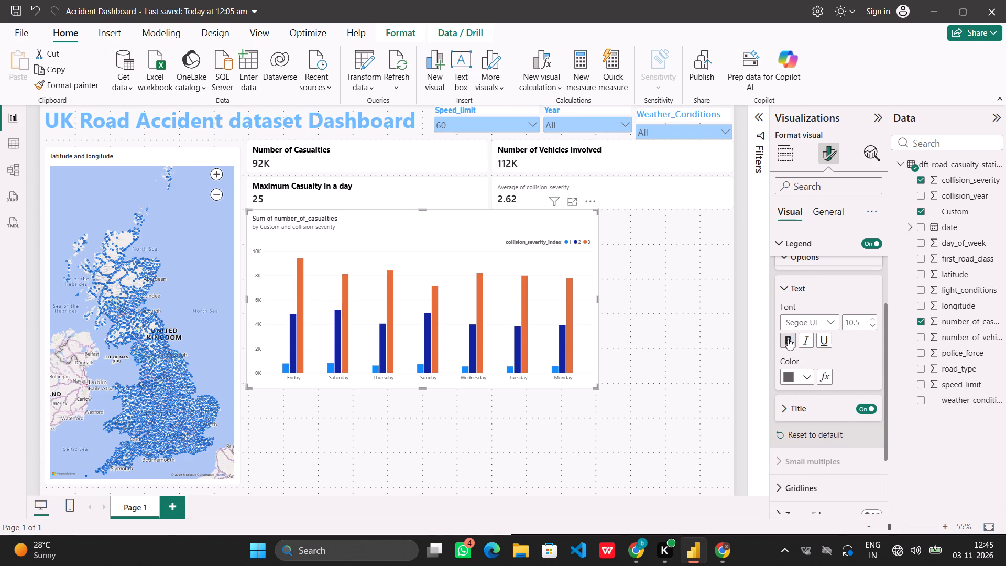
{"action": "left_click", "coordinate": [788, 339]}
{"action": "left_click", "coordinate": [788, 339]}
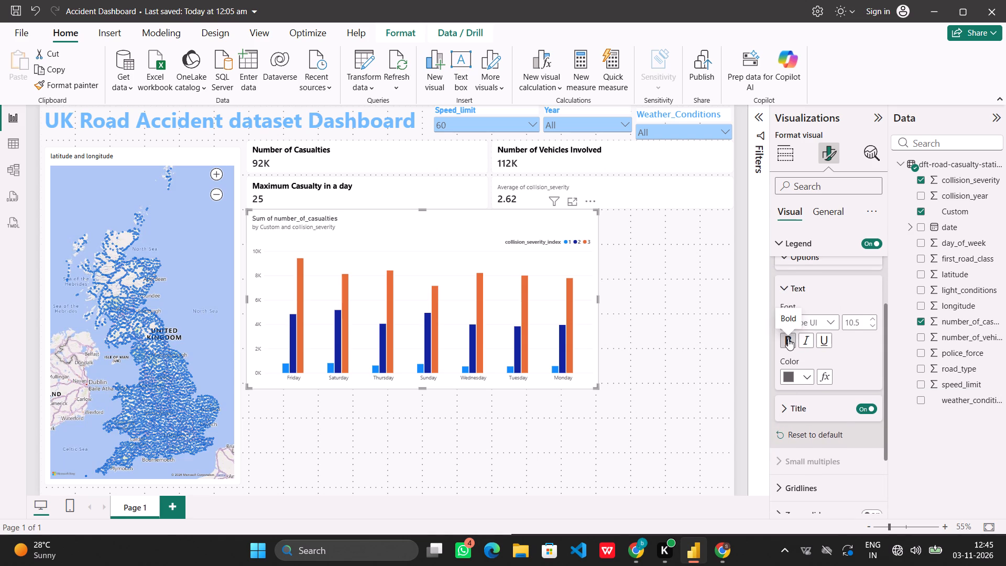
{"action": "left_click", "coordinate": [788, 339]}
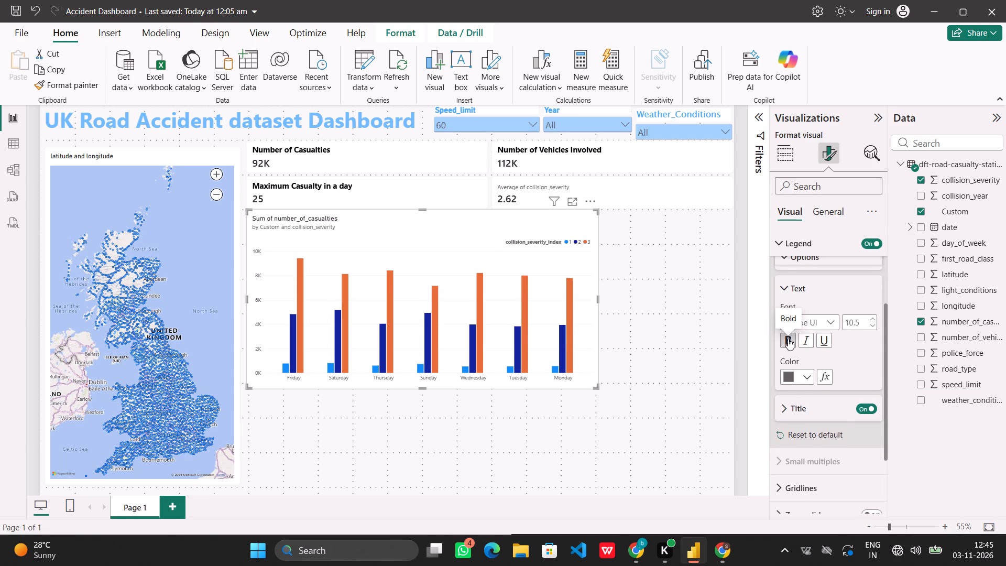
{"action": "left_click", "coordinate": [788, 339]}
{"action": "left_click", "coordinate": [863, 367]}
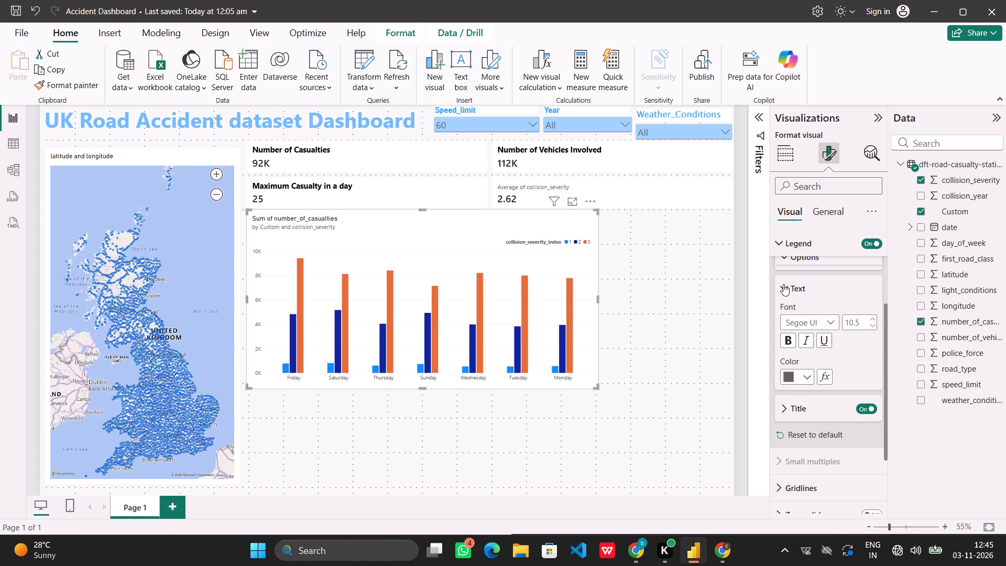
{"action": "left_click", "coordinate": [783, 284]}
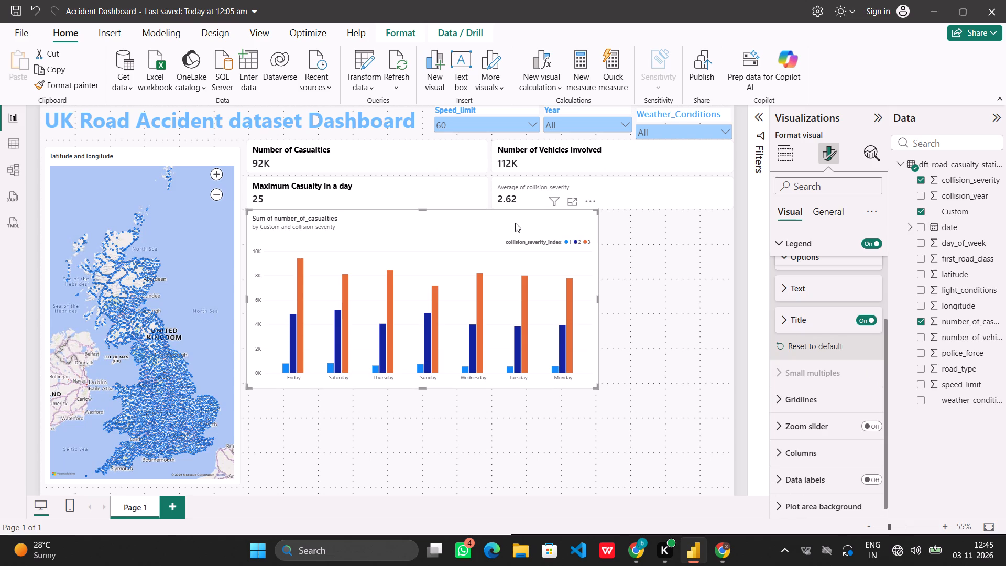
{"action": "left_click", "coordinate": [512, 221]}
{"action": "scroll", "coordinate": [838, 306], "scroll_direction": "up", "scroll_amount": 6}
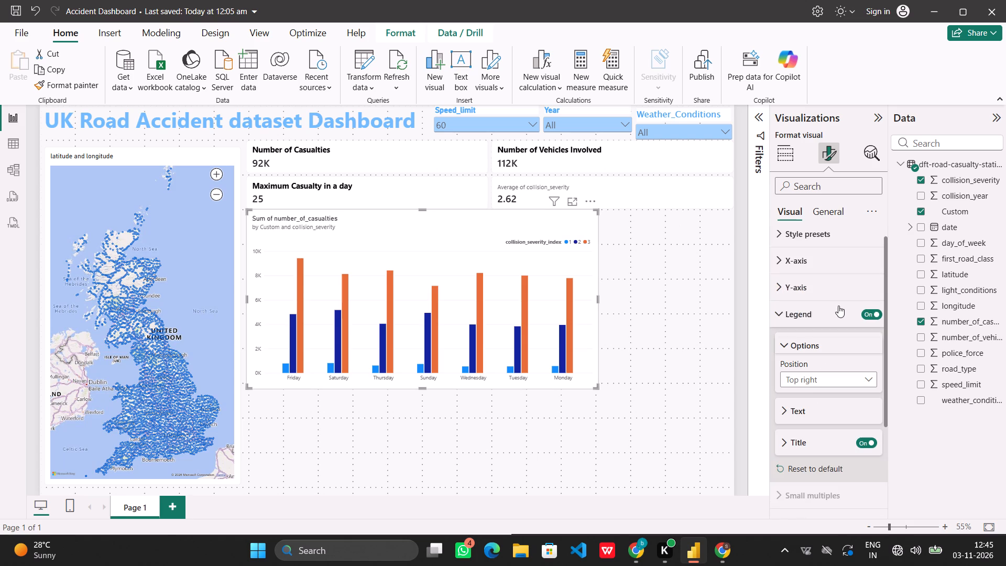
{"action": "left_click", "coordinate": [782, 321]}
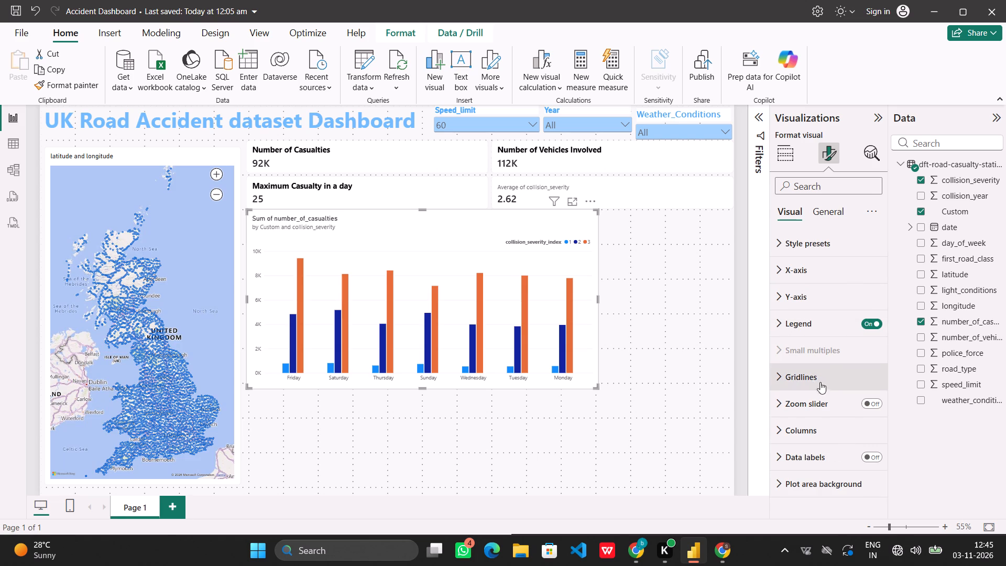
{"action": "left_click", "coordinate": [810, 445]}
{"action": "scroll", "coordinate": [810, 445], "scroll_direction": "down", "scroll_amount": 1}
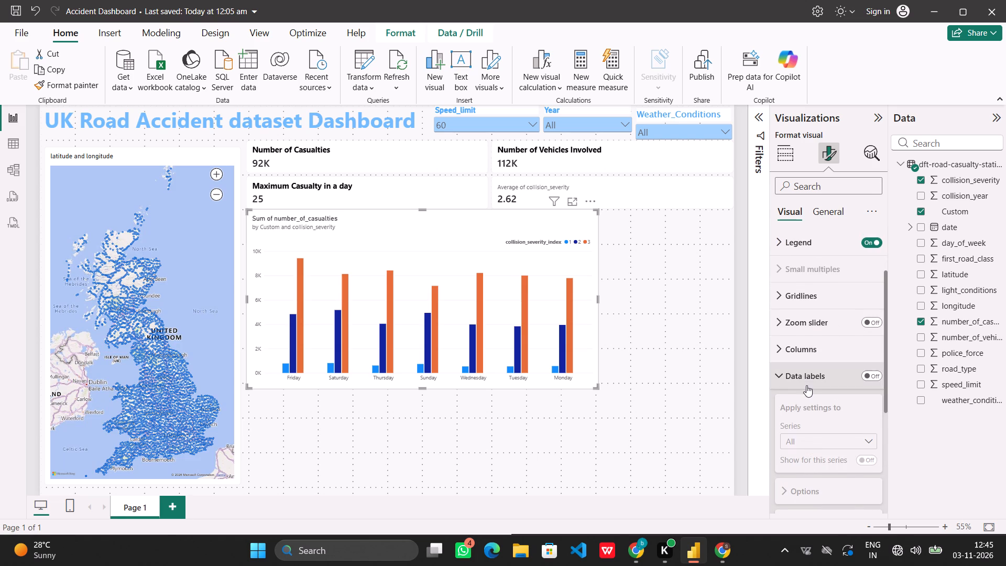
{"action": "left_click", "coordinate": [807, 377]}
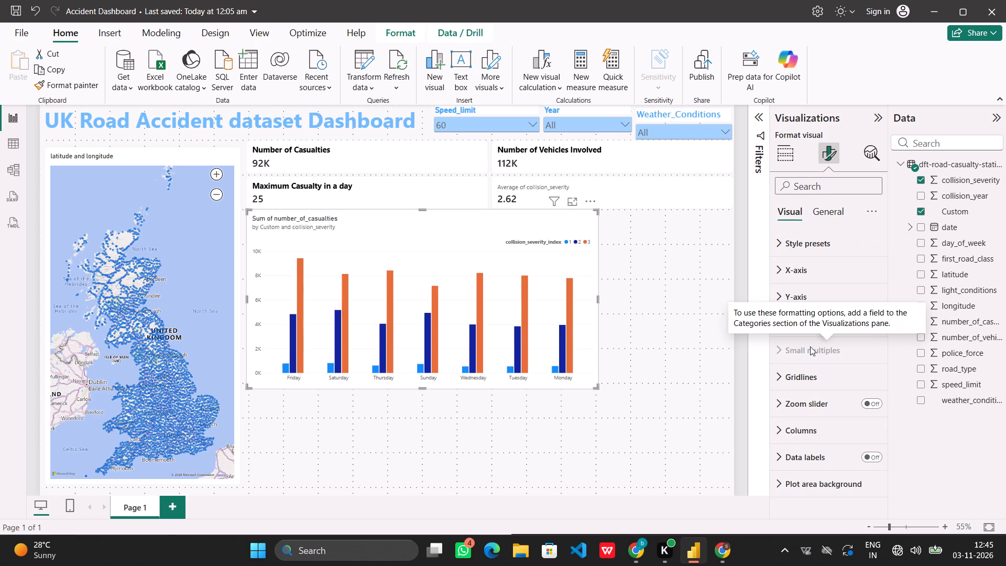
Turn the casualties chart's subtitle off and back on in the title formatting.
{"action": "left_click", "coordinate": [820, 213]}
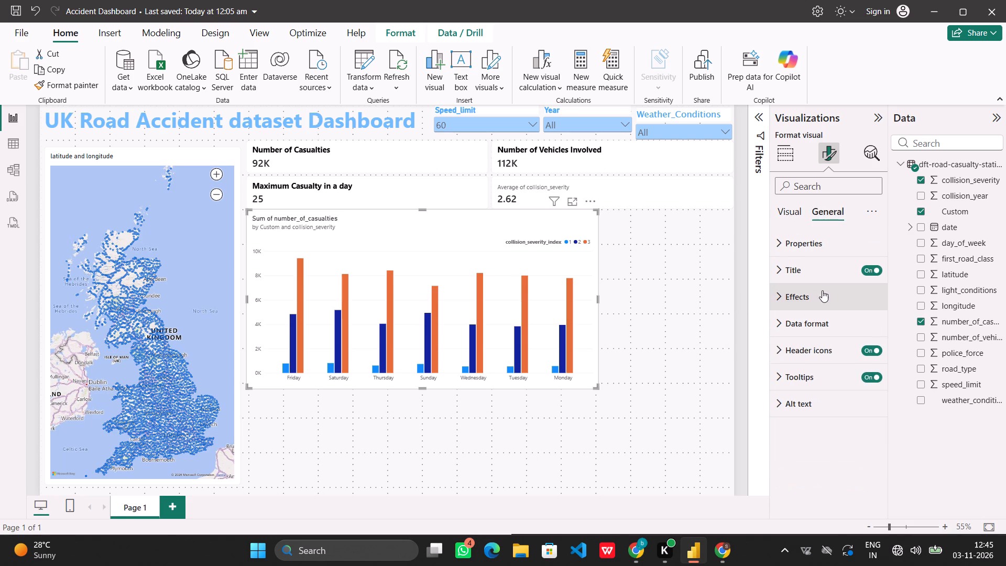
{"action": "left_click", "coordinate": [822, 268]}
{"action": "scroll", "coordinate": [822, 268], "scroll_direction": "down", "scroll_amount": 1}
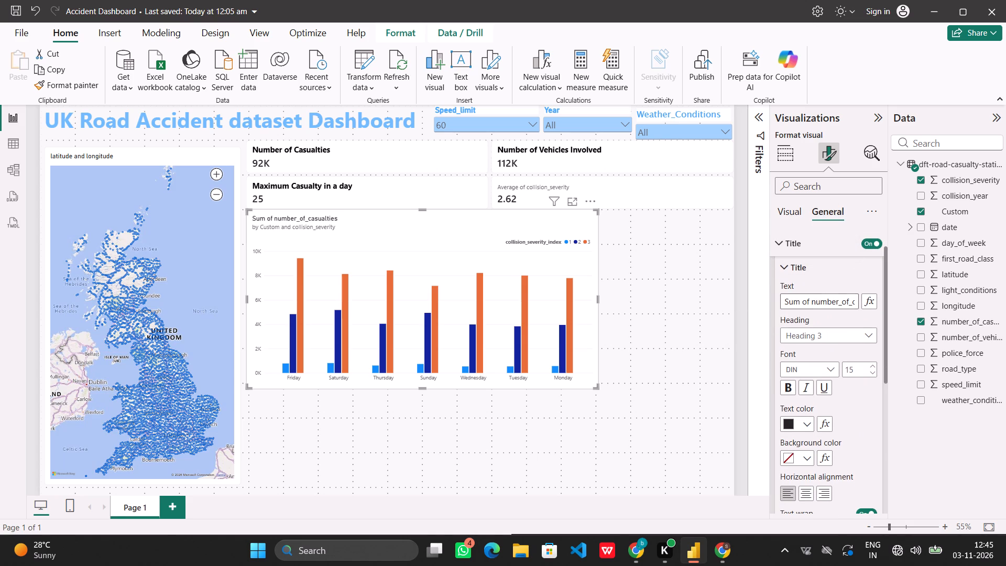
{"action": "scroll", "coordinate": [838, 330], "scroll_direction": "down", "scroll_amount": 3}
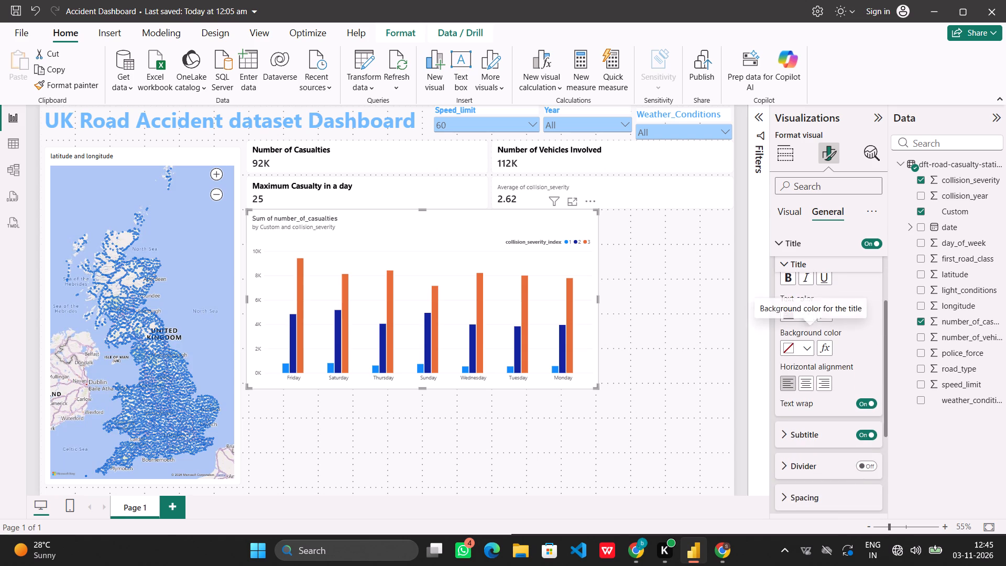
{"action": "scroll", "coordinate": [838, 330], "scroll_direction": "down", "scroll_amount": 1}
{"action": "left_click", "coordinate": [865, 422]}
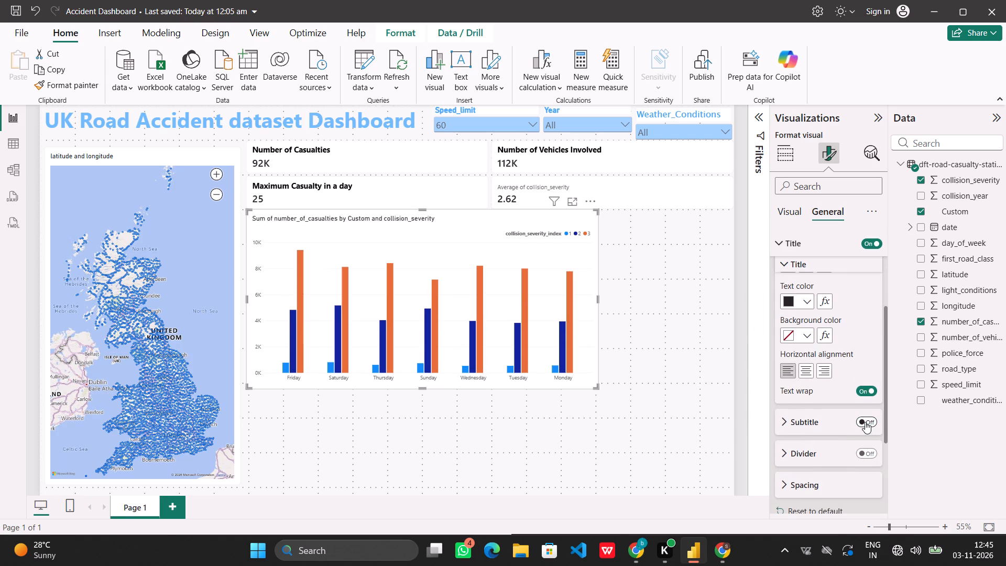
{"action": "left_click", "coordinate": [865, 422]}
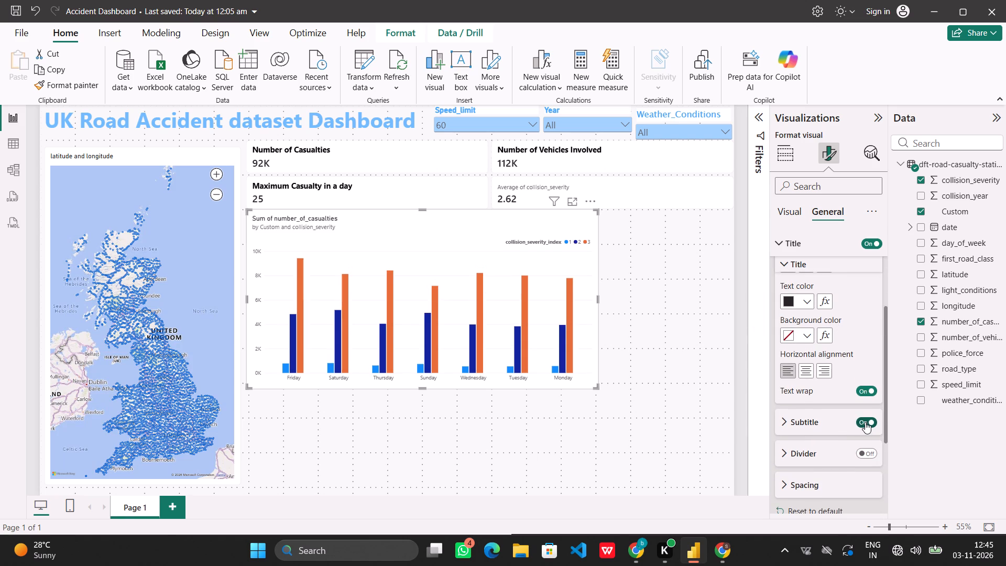
Replace "Custom" in the casualties chart's subtitle so it reads "by eachday and collision_severity".
{"action": "left_click", "coordinate": [784, 423]}
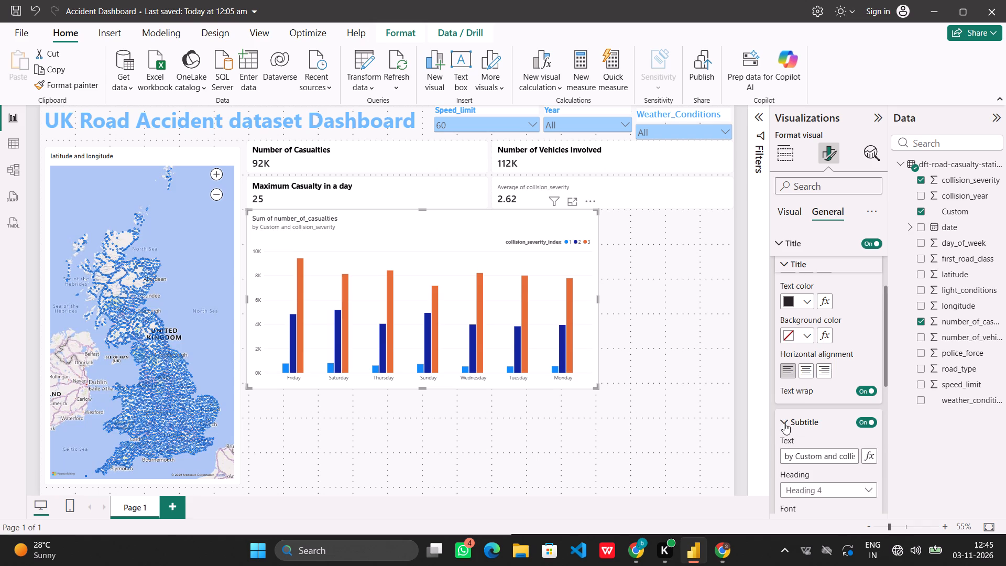
{"action": "scroll", "coordinate": [784, 423], "scroll_direction": "down", "scroll_amount": 1}
{"action": "left_click", "coordinate": [823, 396]}
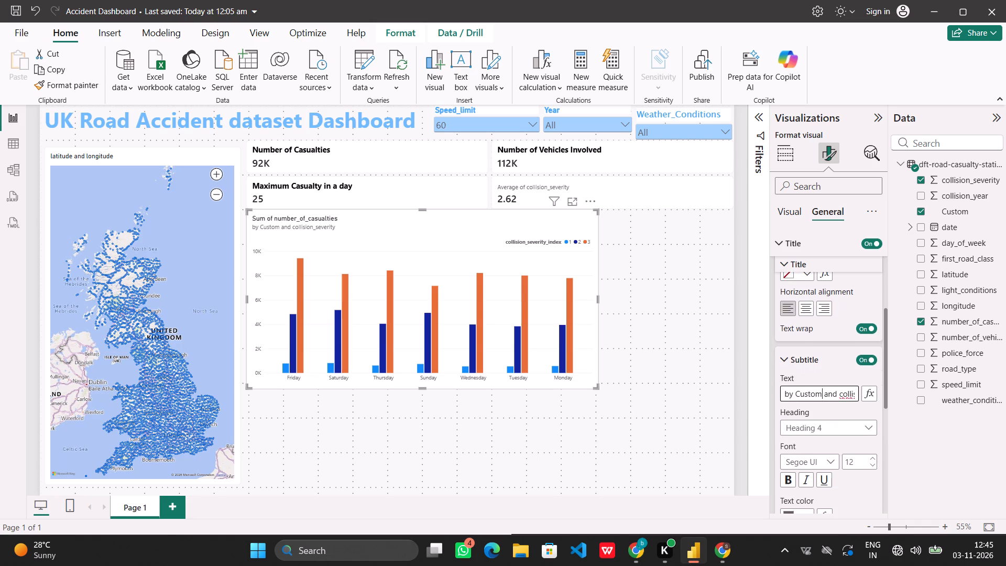
{"action": "key", "text": "BackSpace"}
{"action": "key", "text": "BackSpace"}
{"action": "key", "text": "BackSpace"}
{"action": "key", "text": "BackSpace"}
{"action": "key", "text": "BackSpace"}
{"action": "key", "text": "BackSpace"}
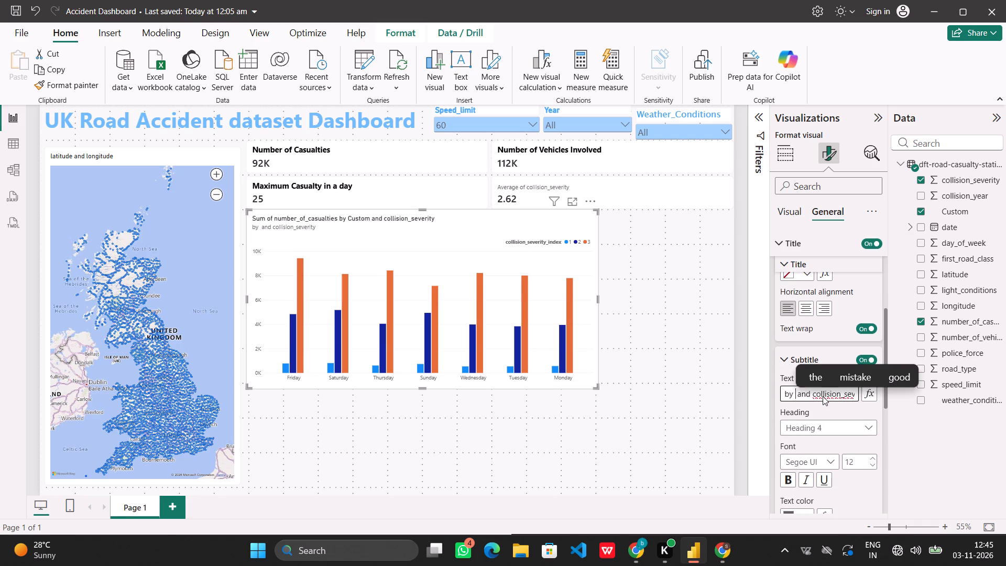
{"action": "key", "text": "BackSpace"}
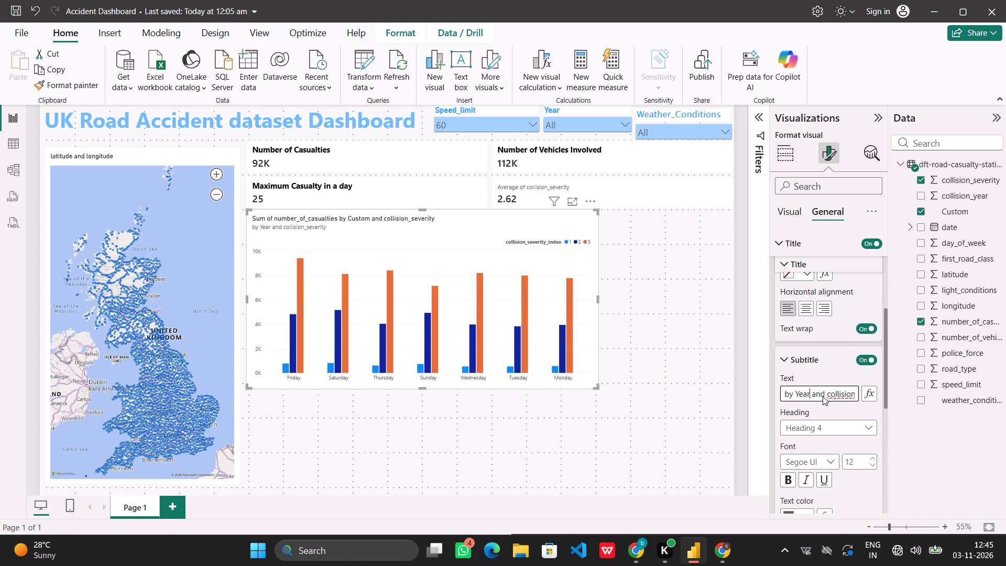
{"action": "key", "text": "BackSpace"}
{"action": "key", "text": "BackSpace"}
{"action": "key", "text": "BackSpace"}
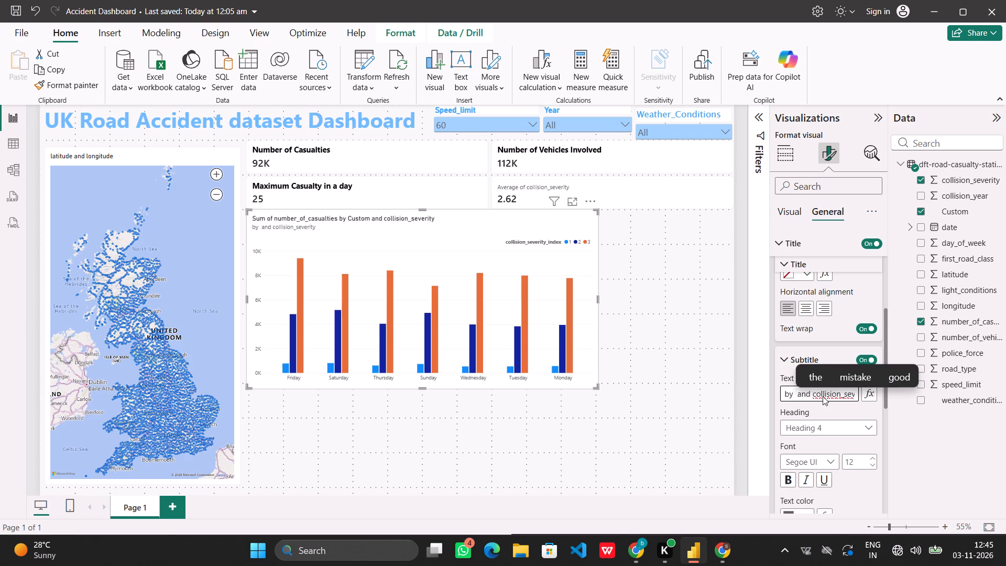
{"action": "type", "text": "each"}
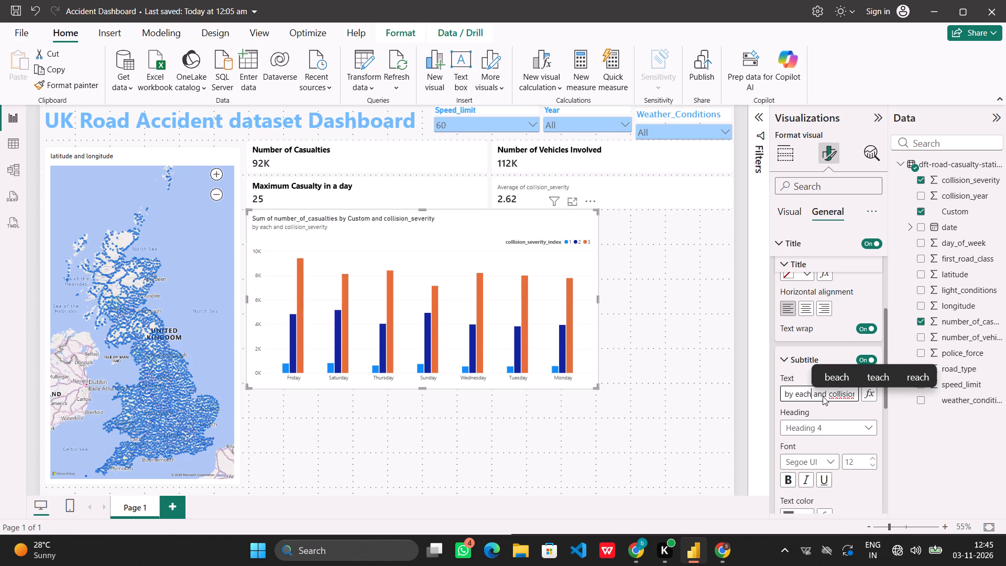
{"action": "type", "text": "day"}
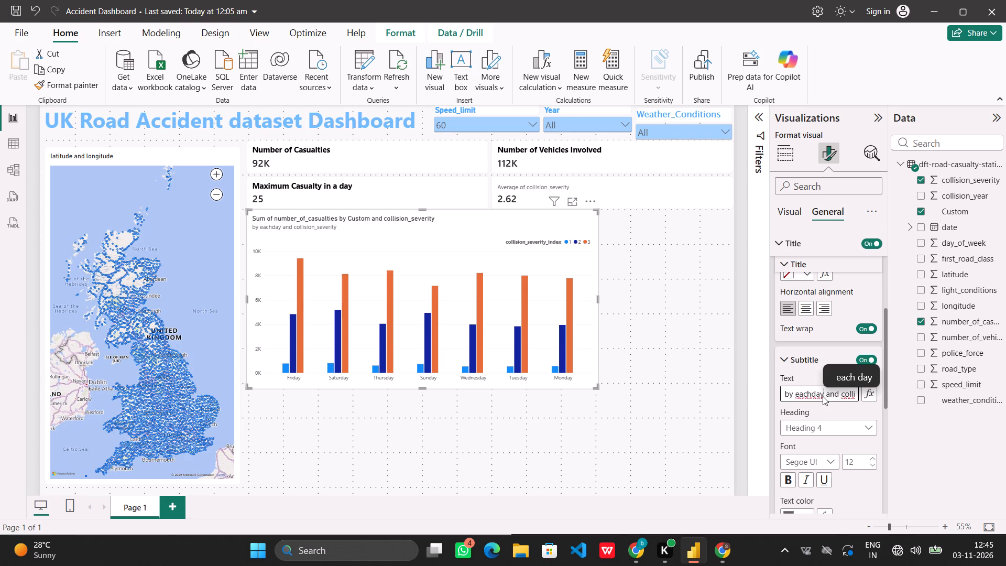
Remove the Custom field from the casualties chart's X-axis.
{"action": "left_click", "coordinate": [788, 357]}
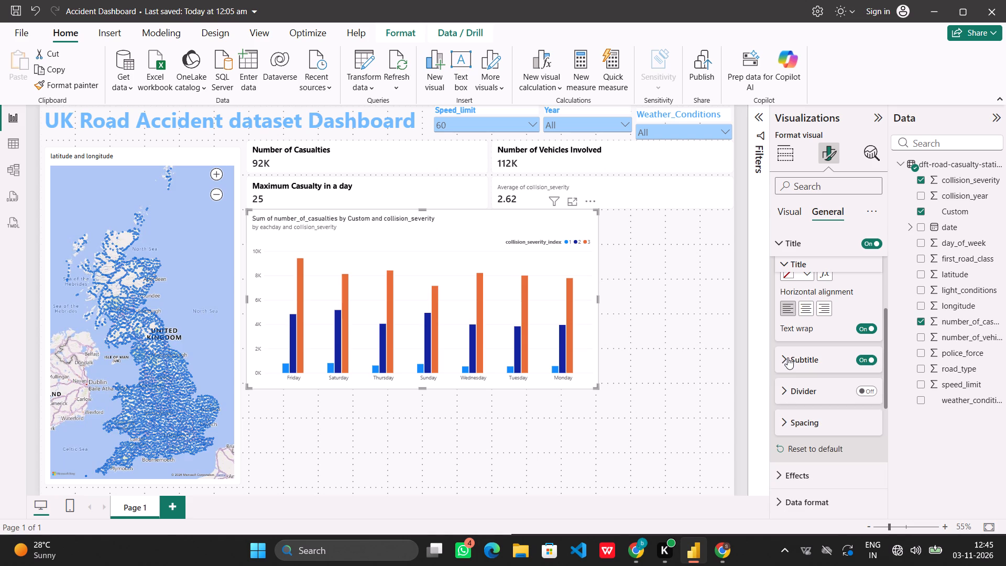
{"action": "scroll", "coordinate": [788, 357], "scroll_direction": "up", "scroll_amount": 5}
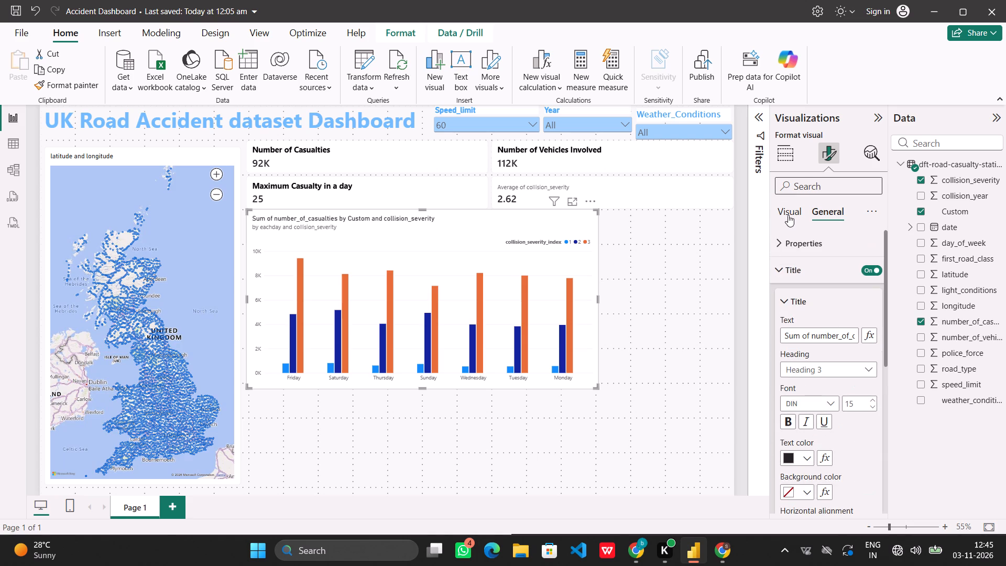
{"action": "left_click", "coordinate": [788, 215]}
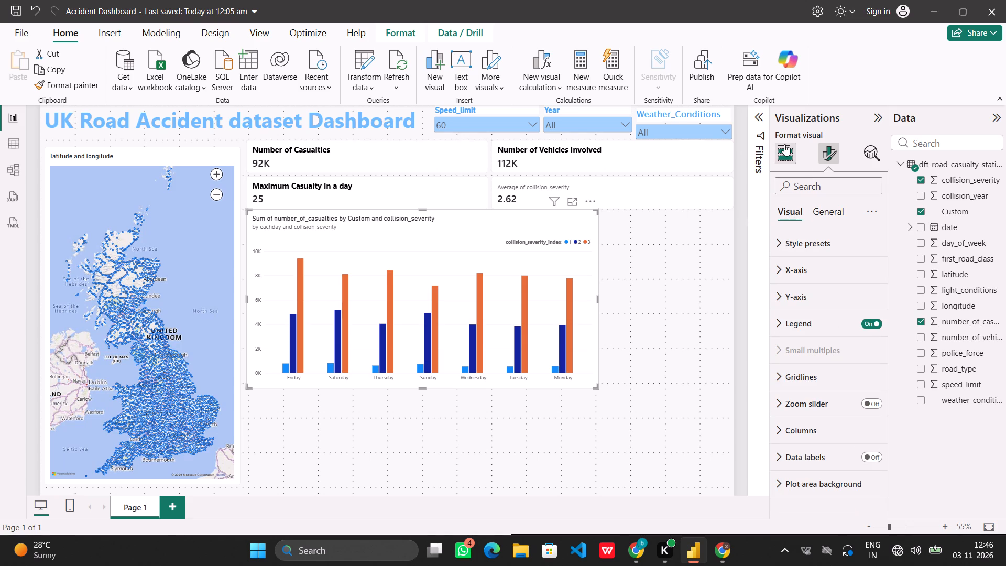
{"action": "left_click", "coordinate": [784, 144]}
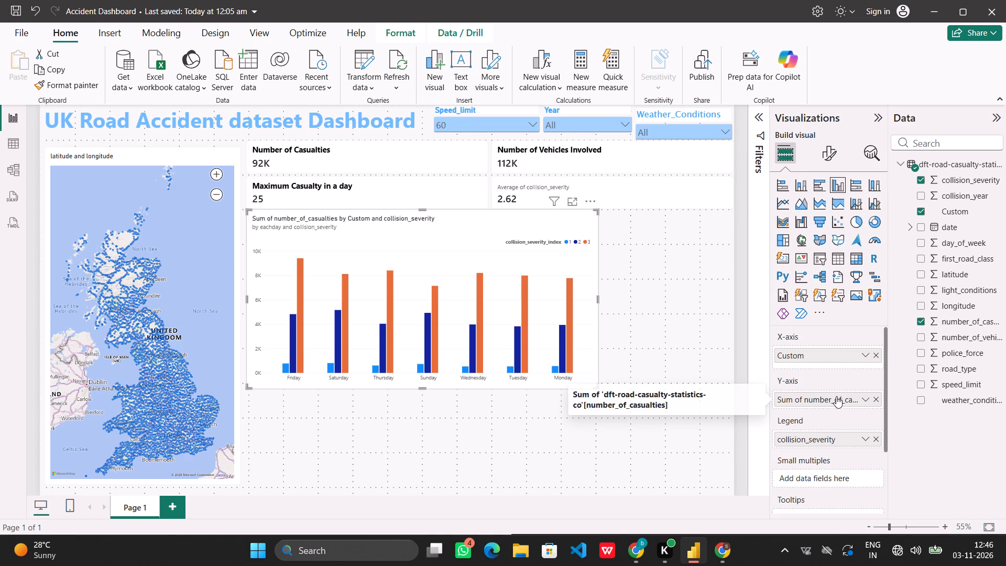
{"action": "left_click", "coordinate": [863, 351]}
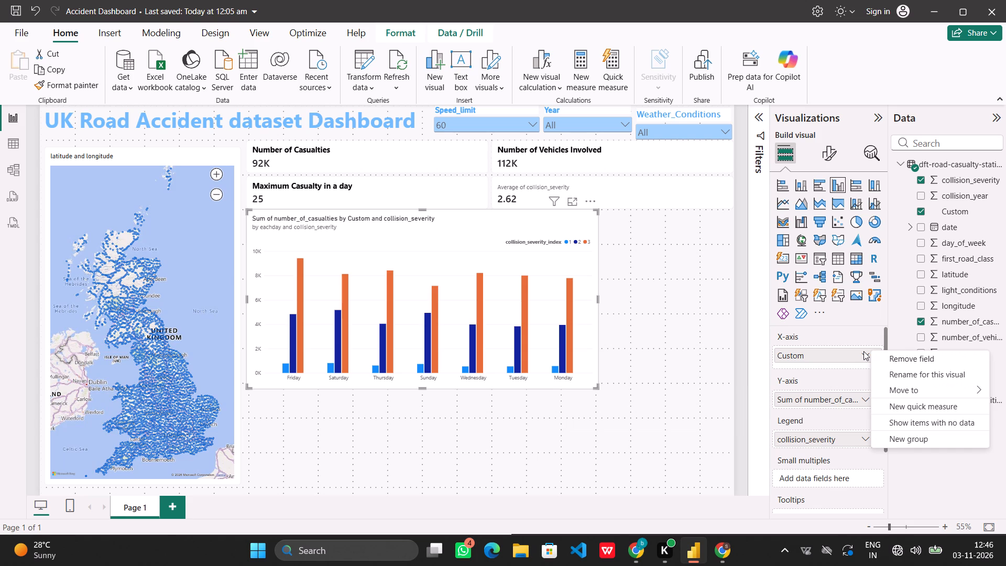
{"action": "left_click", "coordinate": [830, 354]}
{"action": "left_click", "coordinate": [876, 355]}
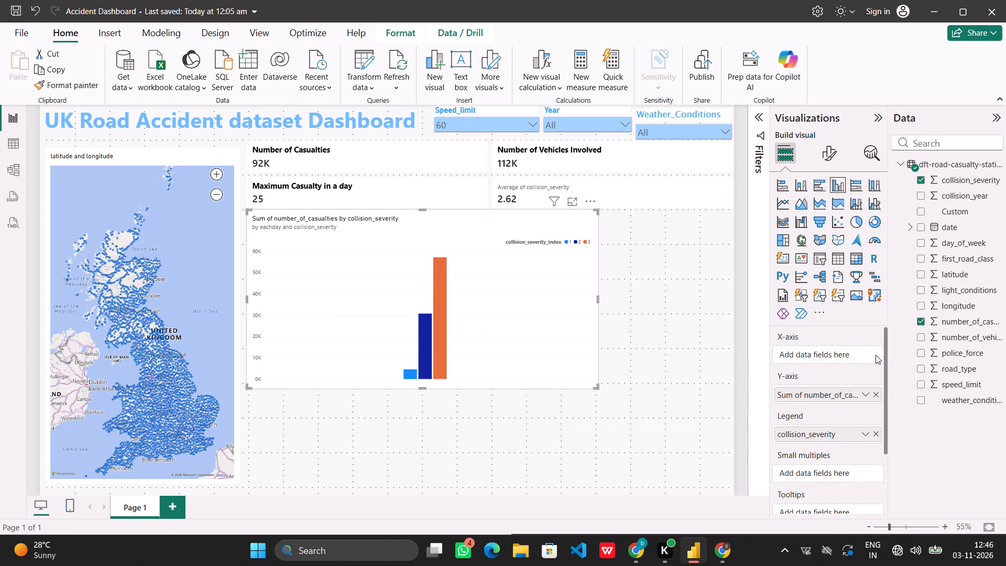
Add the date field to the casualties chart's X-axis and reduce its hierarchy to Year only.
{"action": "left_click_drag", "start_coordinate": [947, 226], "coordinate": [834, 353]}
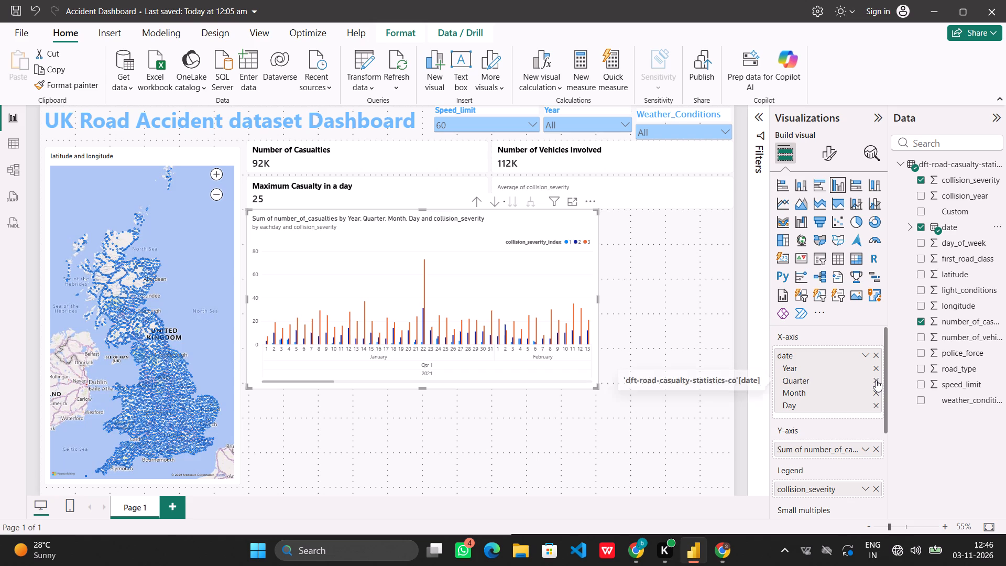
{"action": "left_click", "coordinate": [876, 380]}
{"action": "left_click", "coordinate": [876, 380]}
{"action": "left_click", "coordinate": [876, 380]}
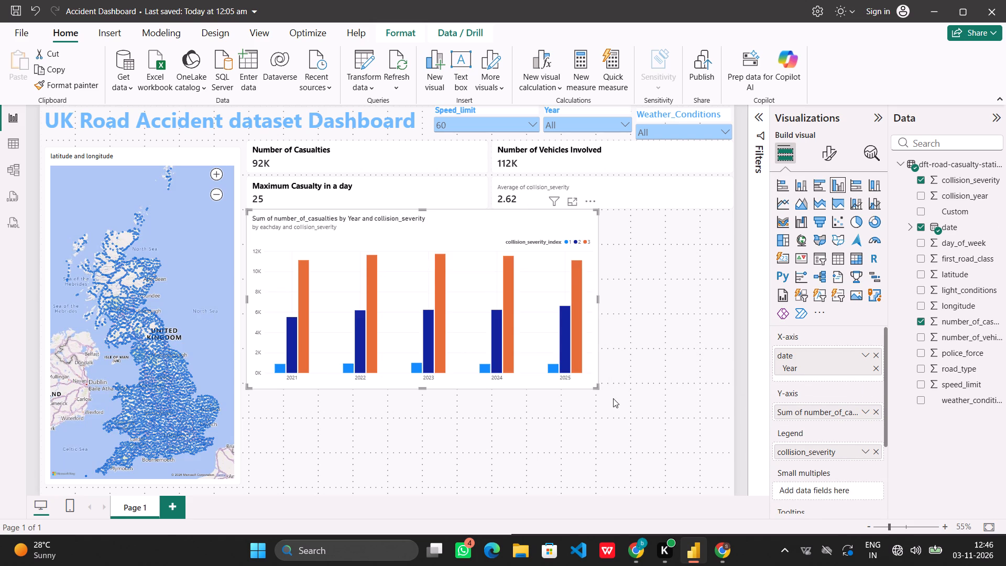
Shrink the casualties chart from its lower-right corner and extend its left edge to meet the map.
{"action": "left_click_drag", "start_coordinate": [598, 387], "coordinate": [553, 356]}
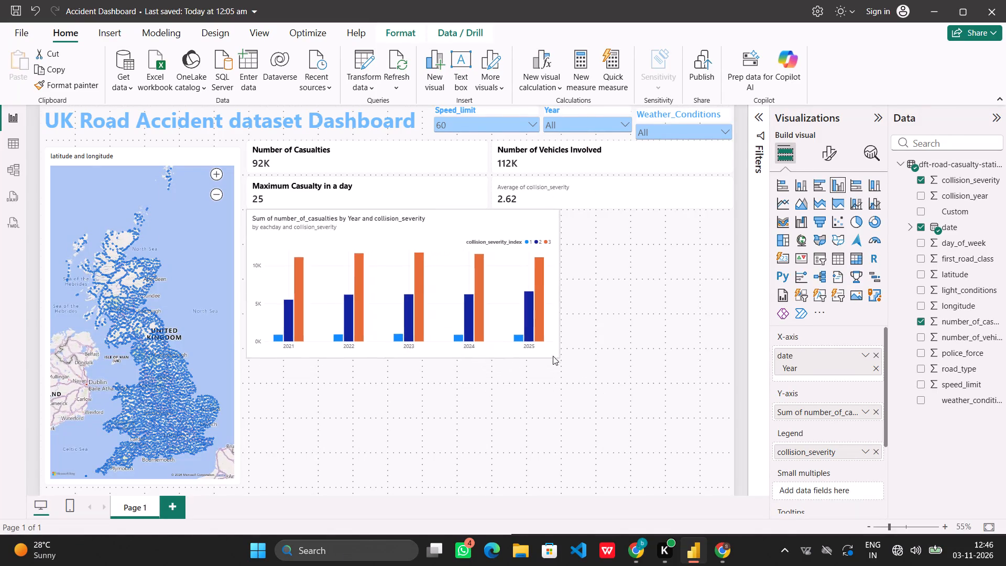
{"action": "left_click_drag", "start_coordinate": [553, 356], "coordinate": [525, 365]}
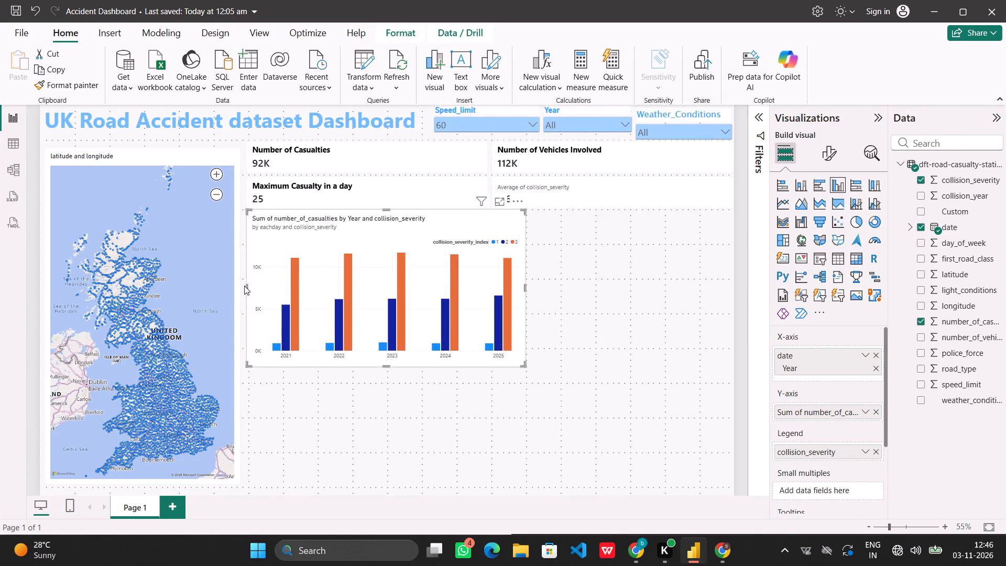
{"action": "left_click_drag", "start_coordinate": [246, 287], "coordinate": [239, 287]}
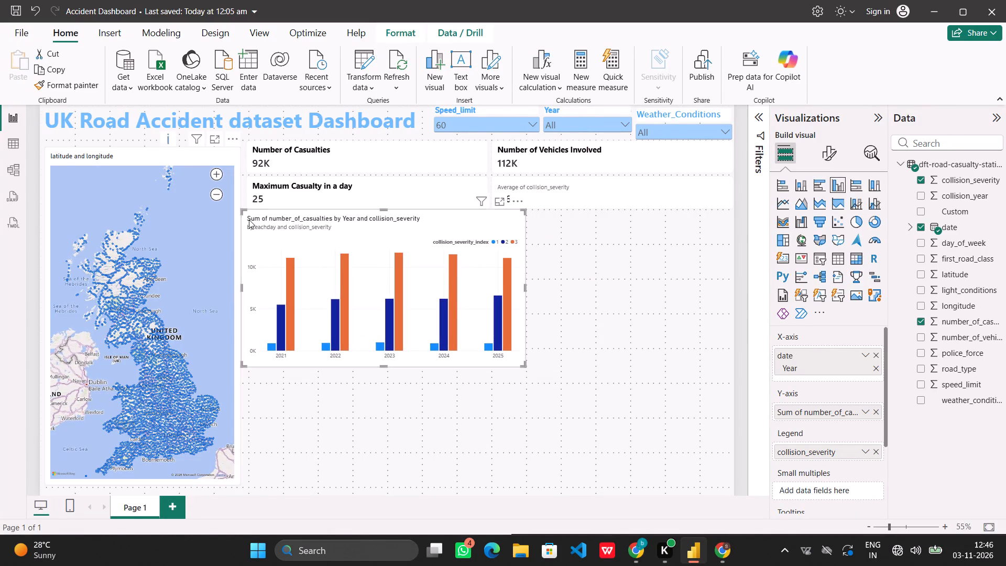
Extend the left edge of the KPI card group to align with the casualties chart's left edge.
{"action": "left_click", "coordinate": [336, 165]}
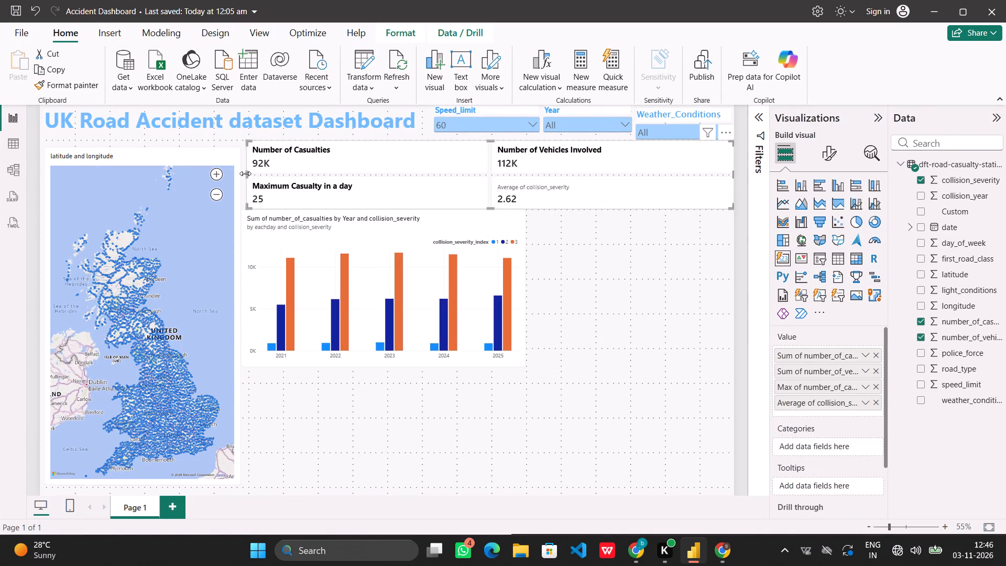
{"action": "left_click", "coordinate": [245, 173]}
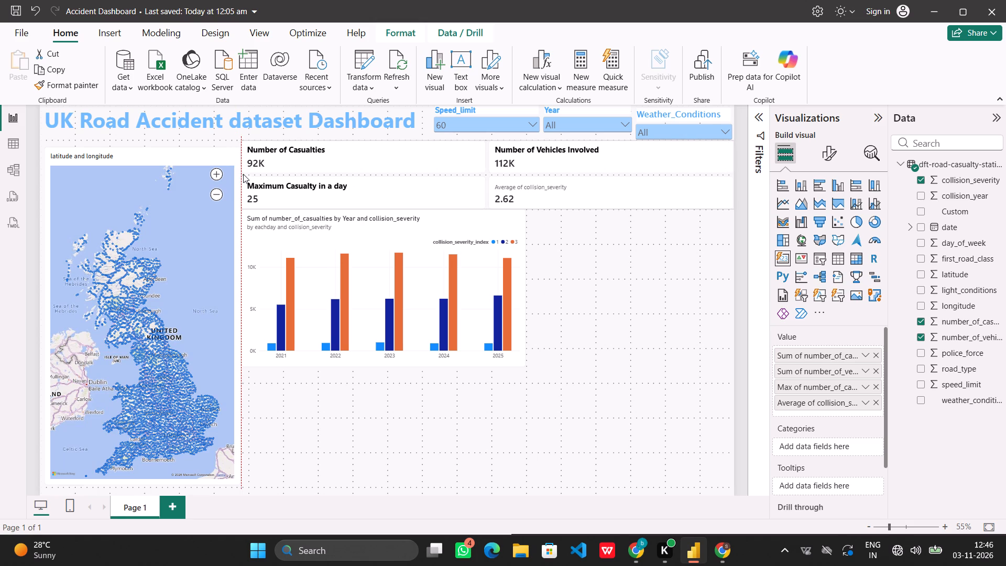
Replace the casualties chart's X-axis field with a fresh date hierarchy, keeping only the Month level.
{"action": "left_click", "coordinate": [378, 251]}
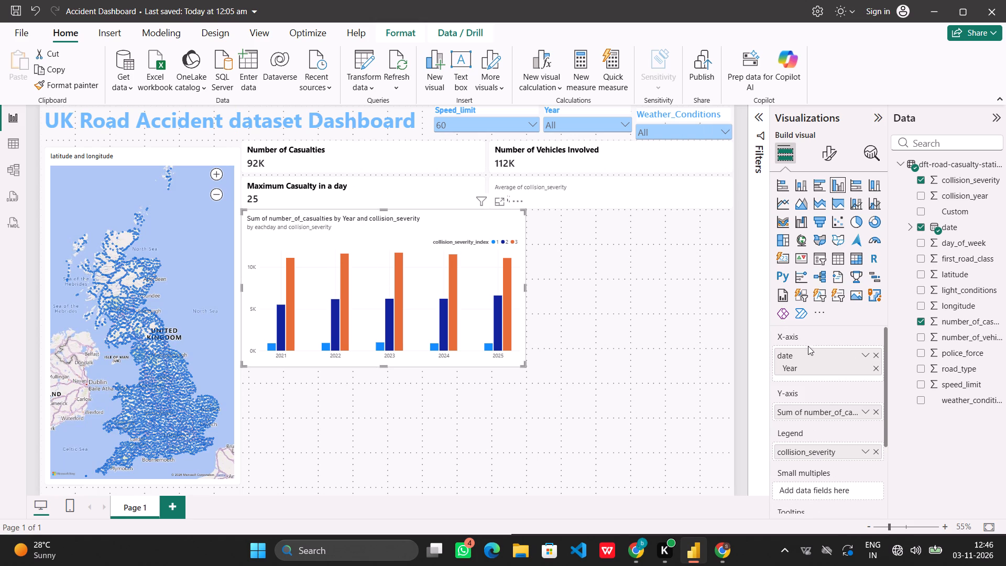
{"action": "left_click", "coordinate": [876, 355]}
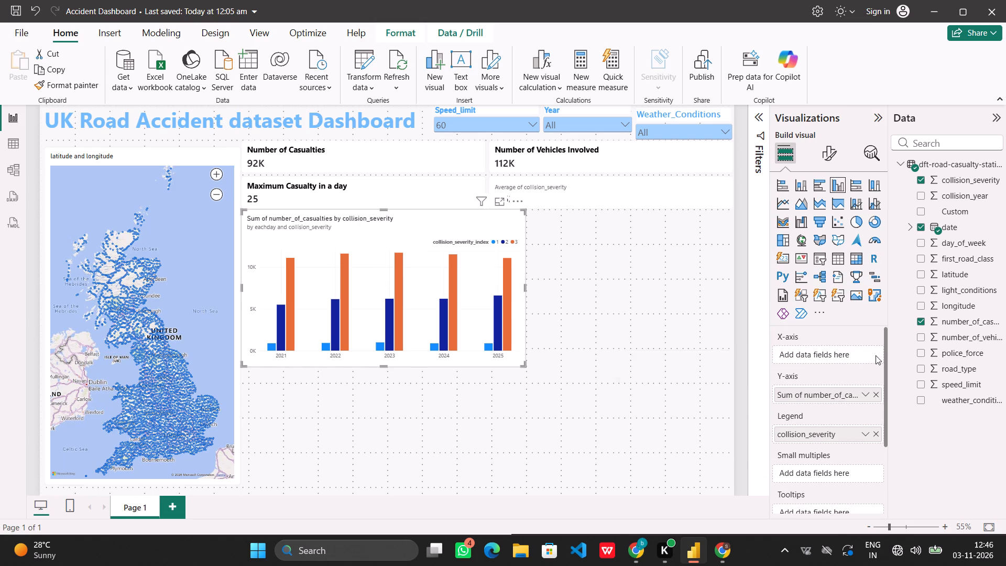
{"action": "left_click_drag", "start_coordinate": [961, 227], "coordinate": [849, 349]}
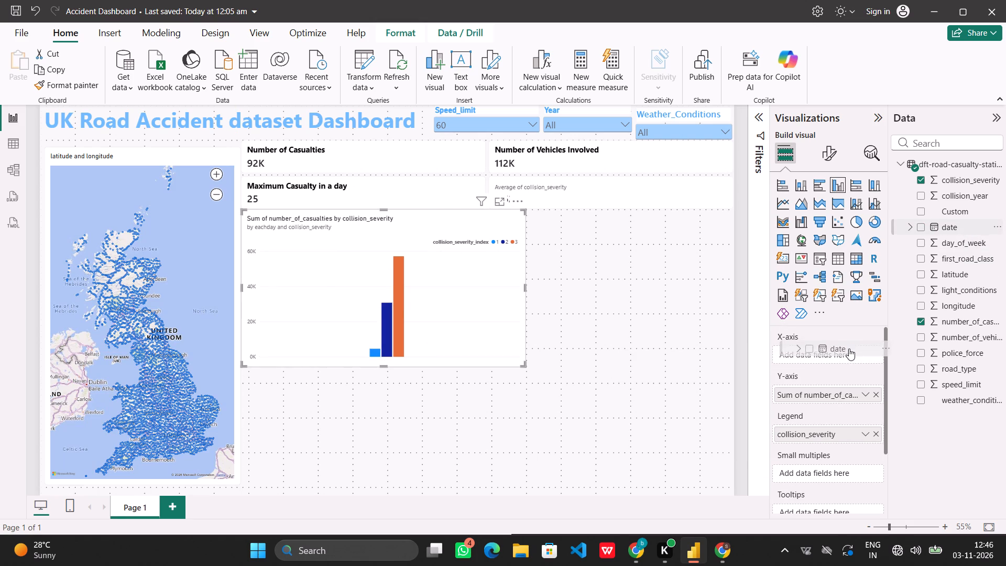
{"action": "left_click", "coordinate": [877, 367]}
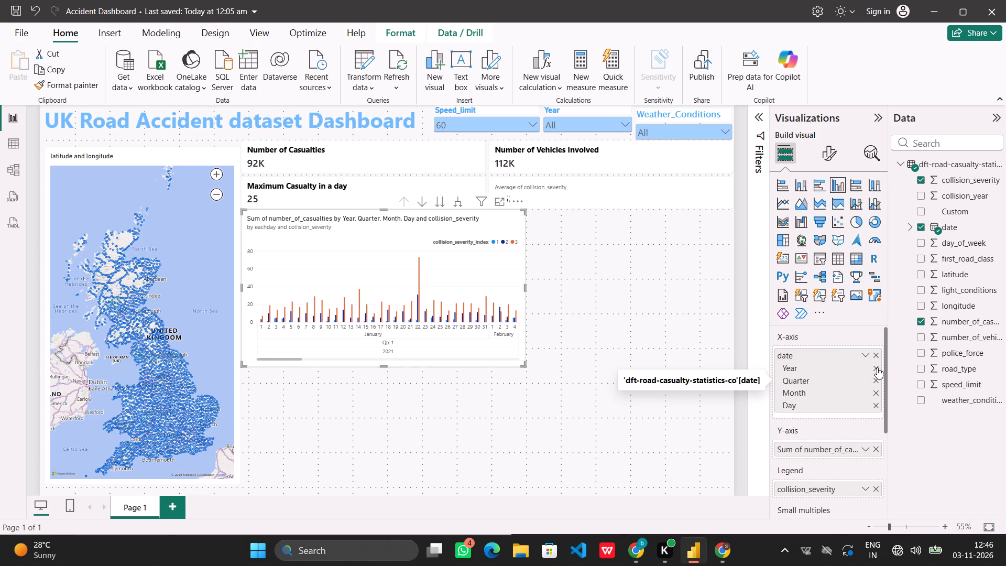
{"action": "left_click", "coordinate": [877, 367]}
{"action": "left_click", "coordinate": [876, 378]}
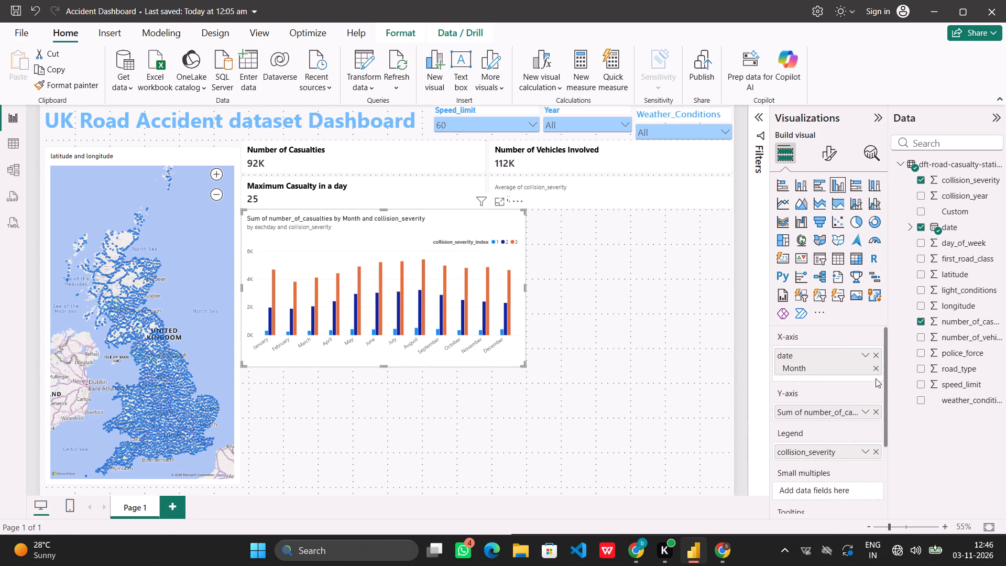
{"action": "left_click", "coordinate": [656, 354]}
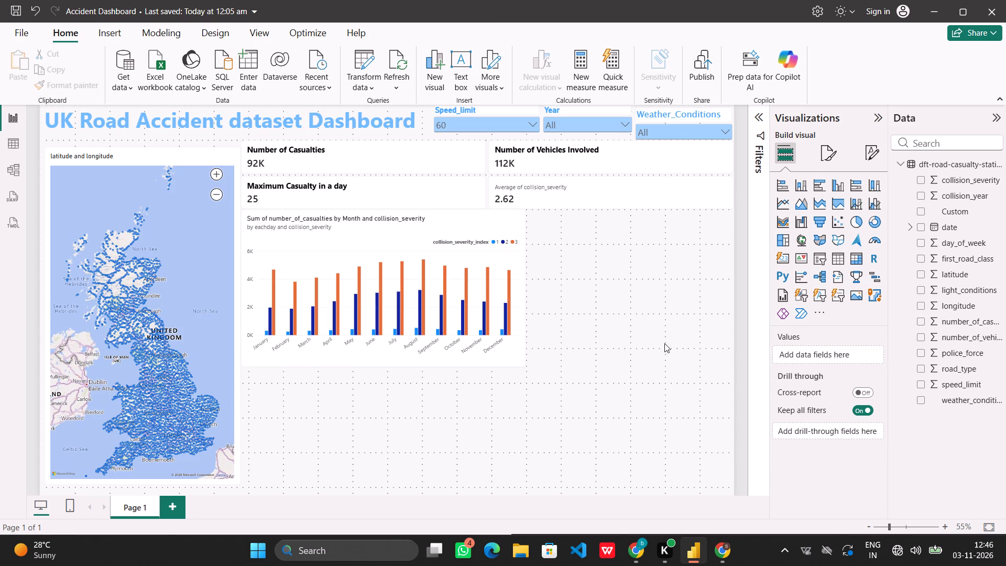
Turn off the casualties chart's subtitle in its title formatting.
{"action": "left_click", "coordinate": [828, 152]}
{"action": "left_click", "coordinate": [517, 225]}
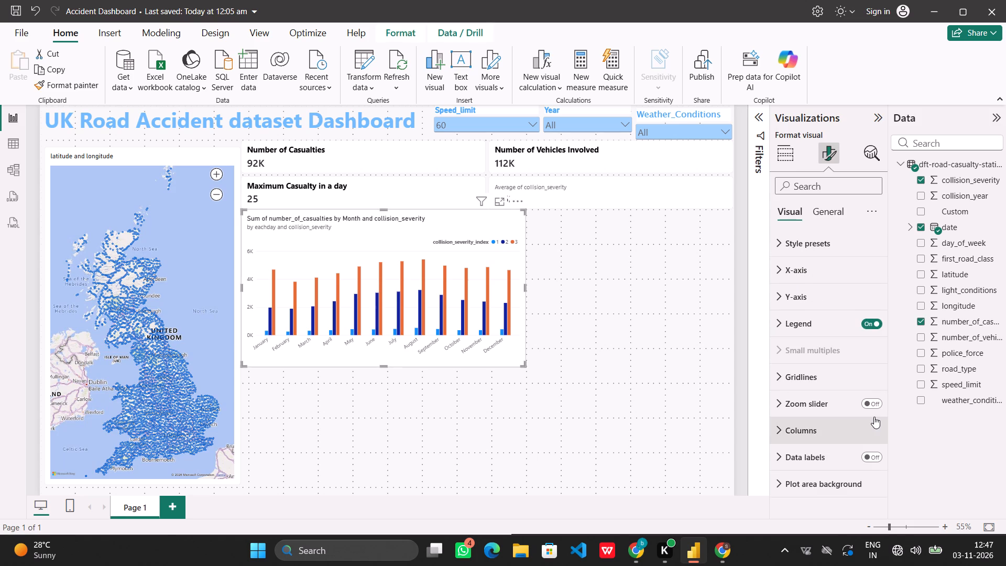
{"action": "left_click", "coordinate": [454, 226]}
{"action": "left_click", "coordinate": [809, 454]}
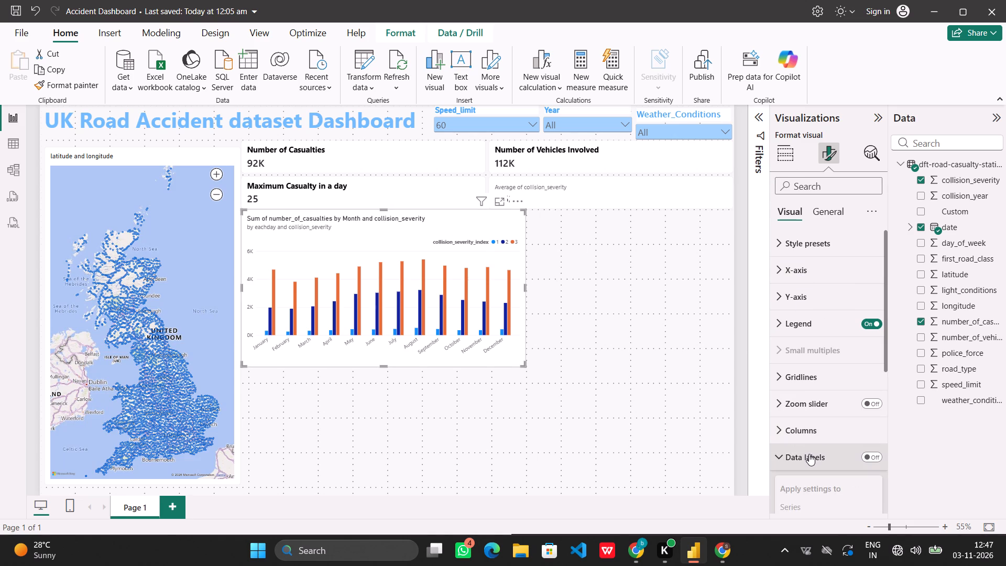
{"action": "left_click", "coordinate": [809, 454]}
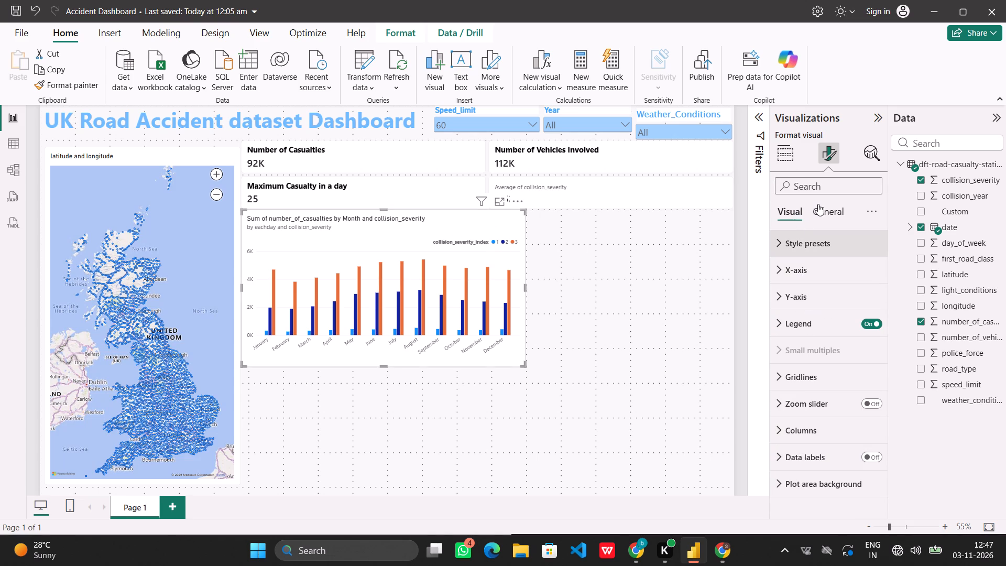
{"action": "left_click", "coordinate": [818, 204]}
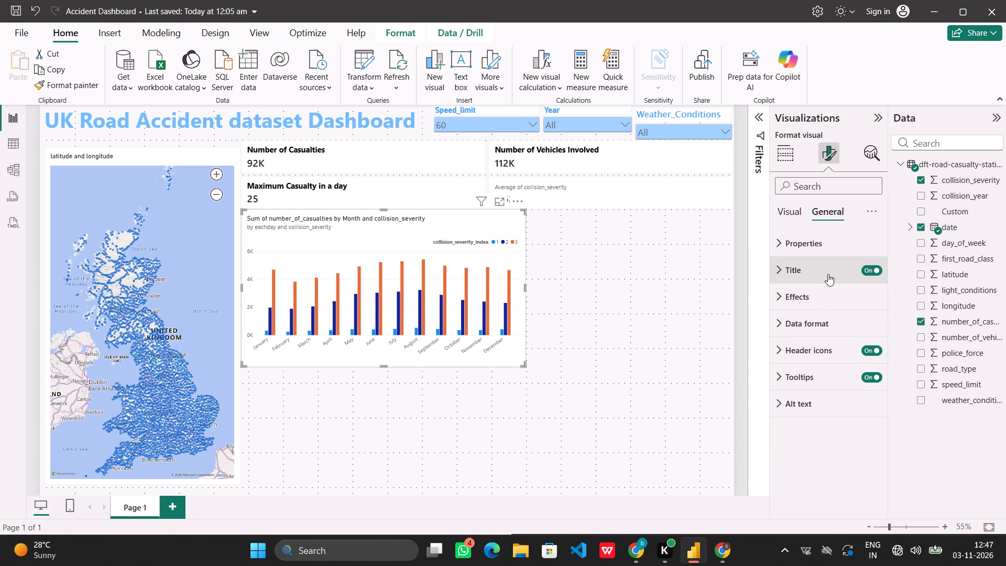
{"action": "left_click", "coordinate": [828, 274]}
{"action": "scroll", "coordinate": [820, 348], "scroll_direction": "down", "scroll_amount": 2}
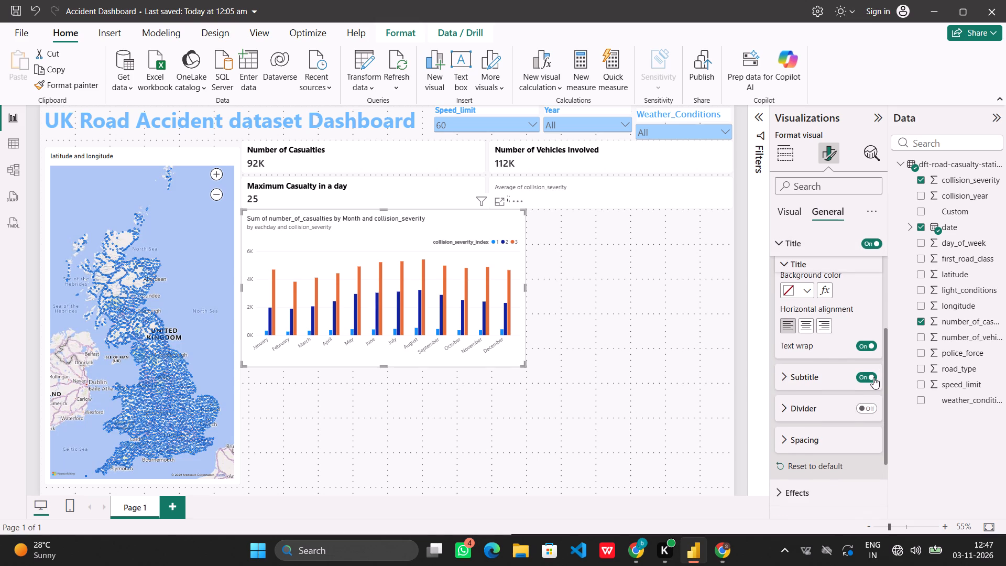
{"action": "left_click", "coordinate": [869, 378]}
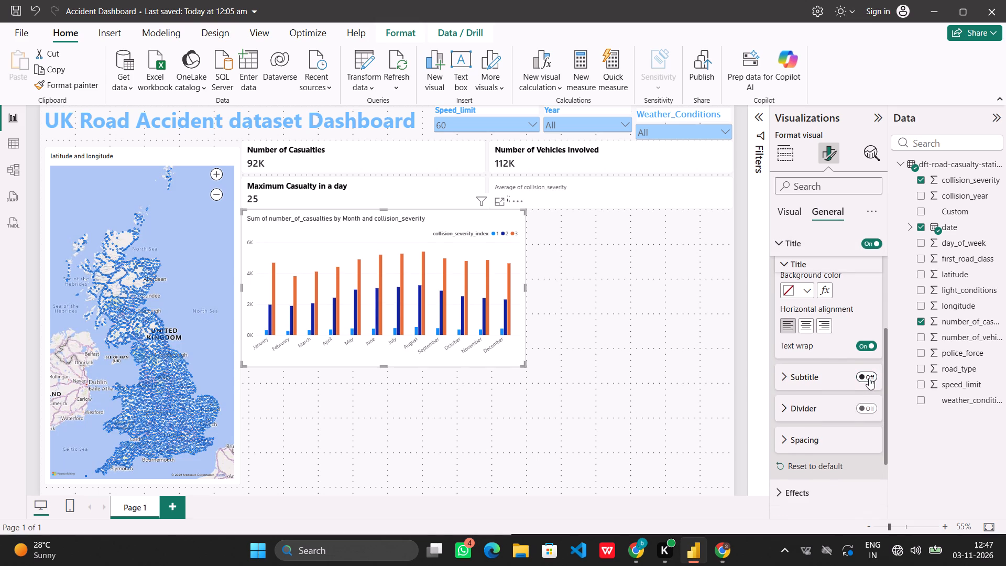
Format the casualties chart's title as centered, bold text with font size 17.
{"action": "scroll", "coordinate": [869, 378], "scroll_direction": "up", "scroll_amount": 3}
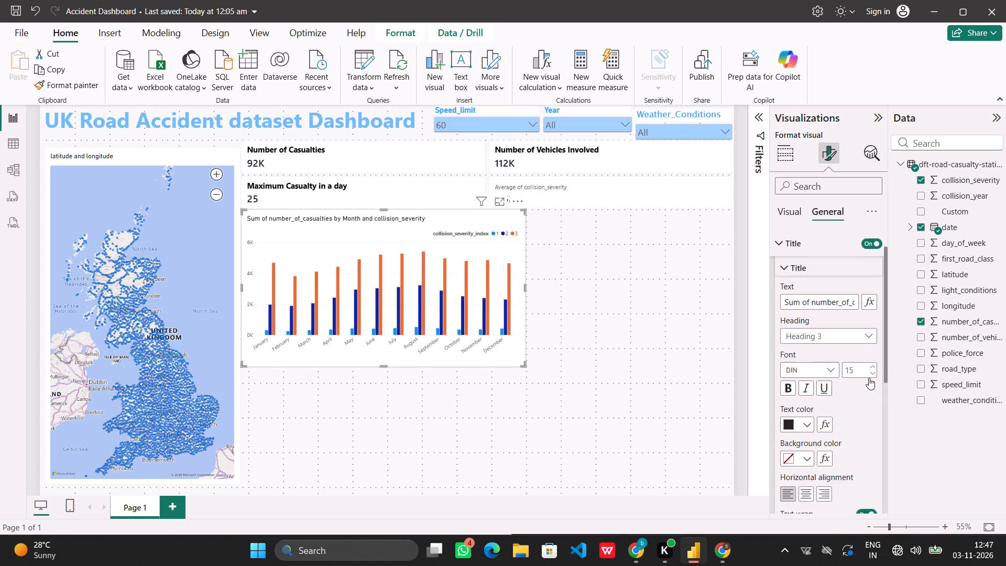
{"action": "scroll", "coordinate": [820, 368], "scroll_direction": "down", "scroll_amount": 1}
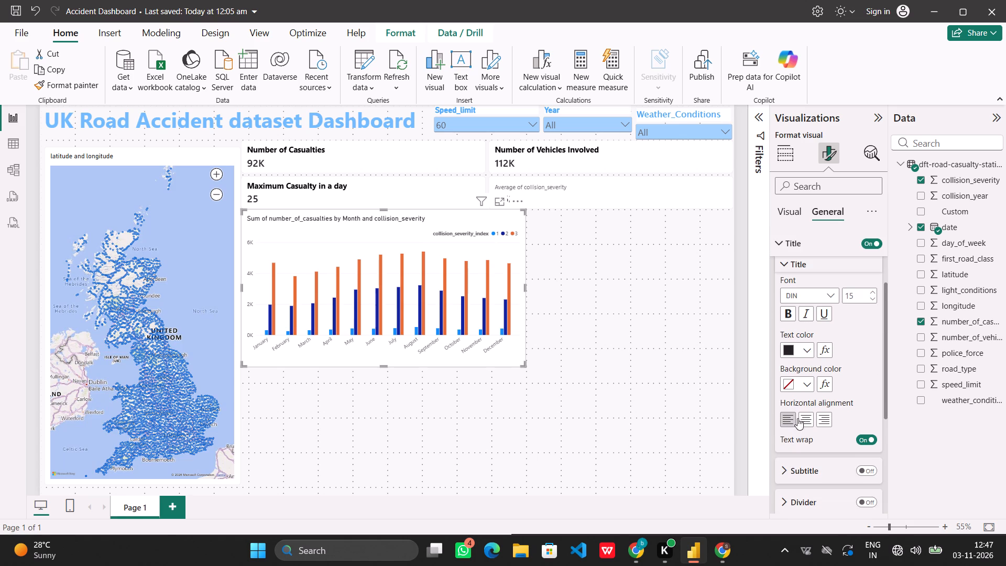
{"action": "left_click", "coordinate": [804, 421]}
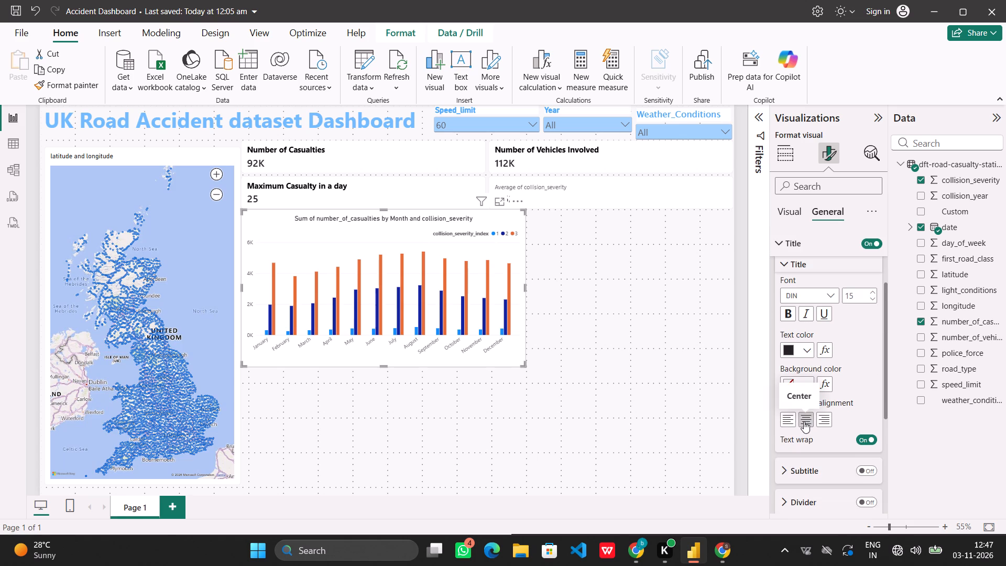
{"action": "left_click", "coordinate": [872, 289]}
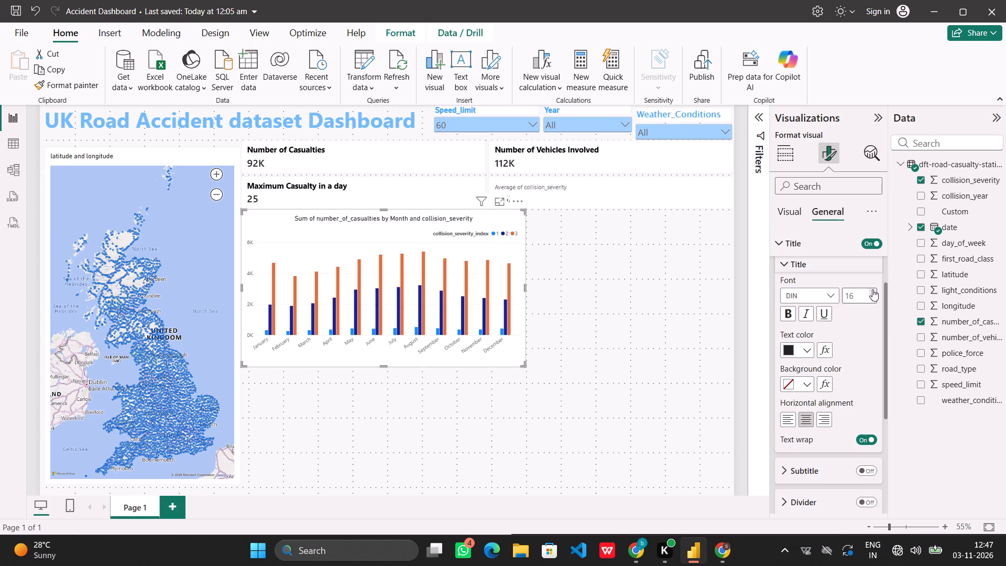
{"action": "left_click", "coordinate": [872, 289]}
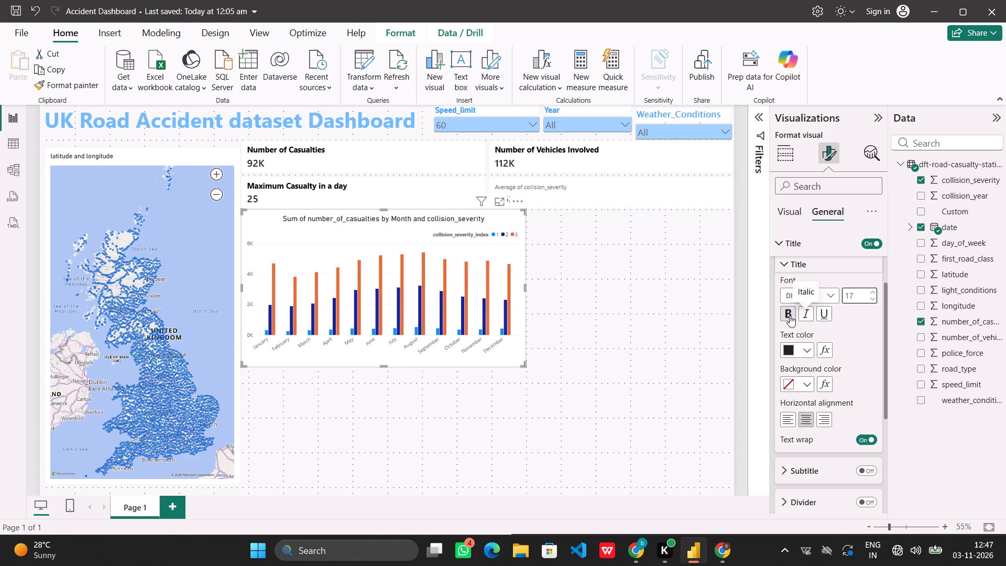
{"action": "left_click", "coordinate": [789, 314]}
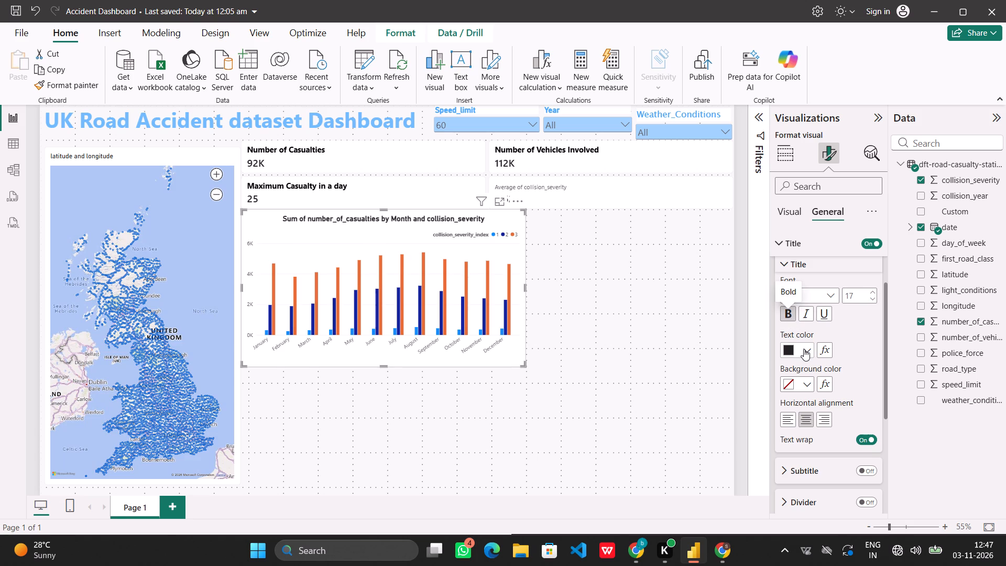
{"action": "left_click", "coordinate": [860, 355]}
{"action": "left_click", "coordinate": [597, 348]}
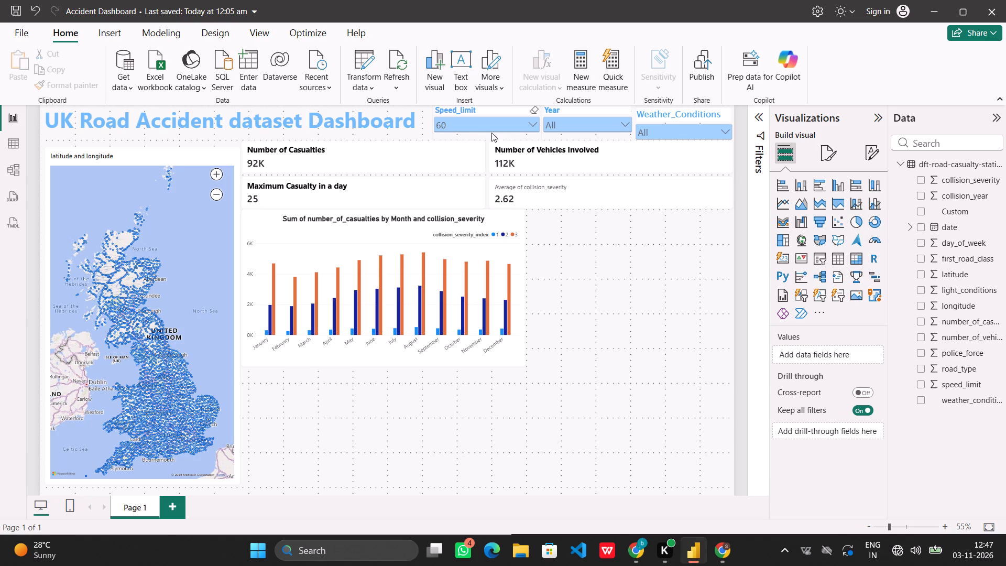
Check how the dashboard responds to the Speed_limit slicer by selecting 20, 60, 30 and 70 in turn.
{"action": "left_click", "coordinate": [537, 122]}
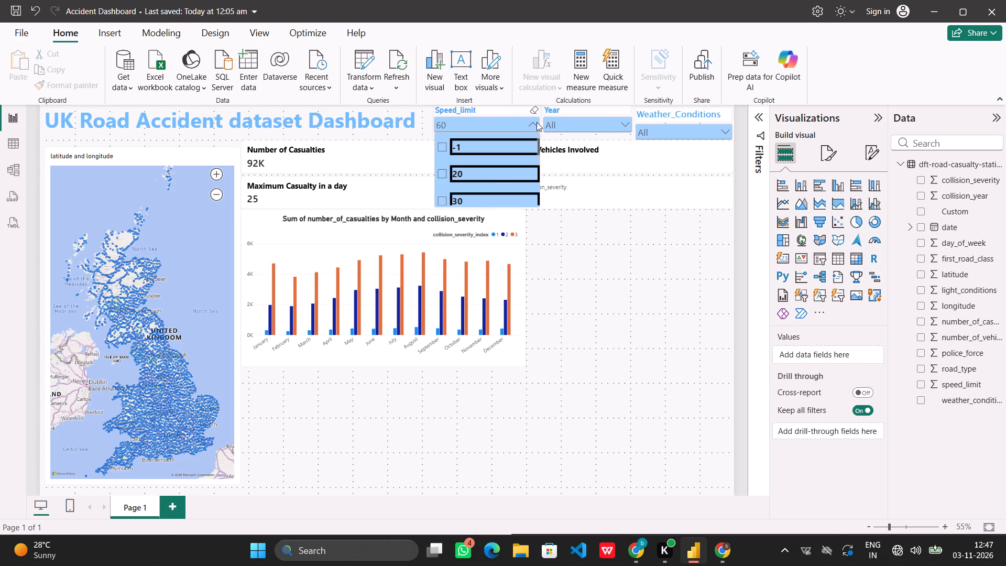
{"action": "scroll", "coordinate": [485, 169], "scroll_direction": "down", "scroll_amount": 3}
{"action": "scroll", "coordinate": [485, 169], "scroll_direction": "up", "scroll_amount": 1}
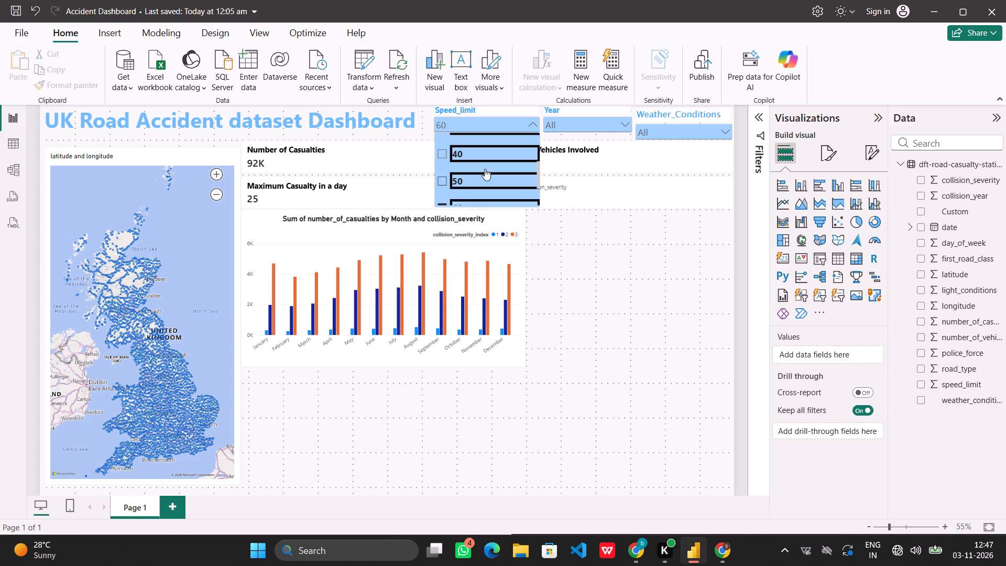
{"action": "scroll", "coordinate": [485, 169], "scroll_direction": "up", "scroll_amount": 2}
{"action": "left_click", "coordinate": [471, 175]}
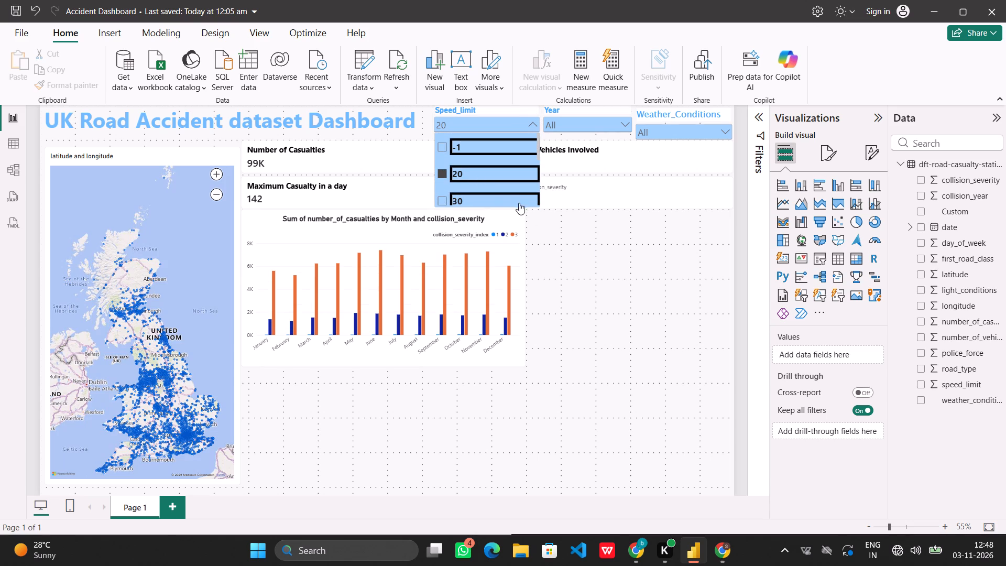
{"action": "scroll", "coordinate": [521, 187], "scroll_direction": "down", "scroll_amount": 2}
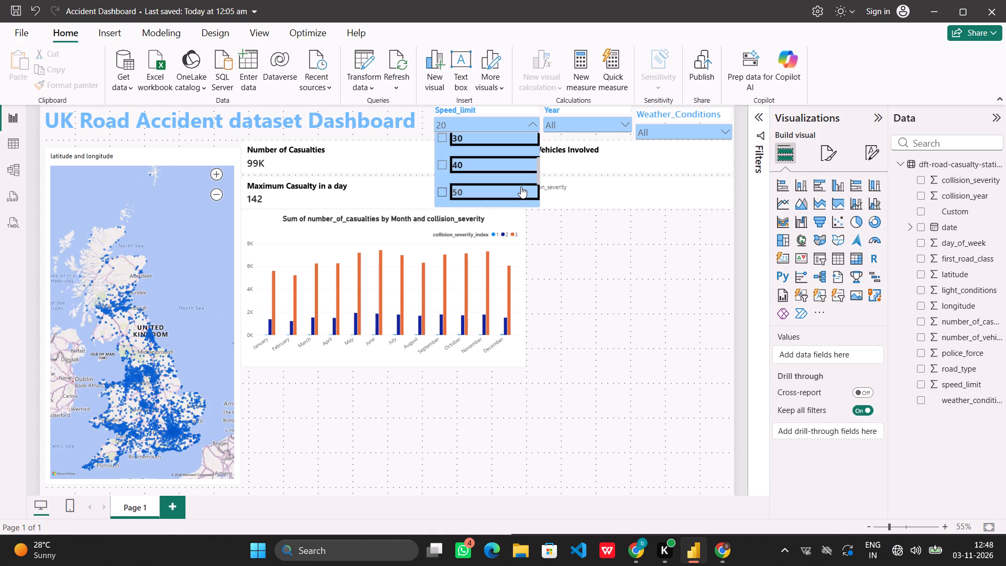
{"action": "scroll", "coordinate": [511, 178], "scroll_direction": "down", "scroll_amount": 2}
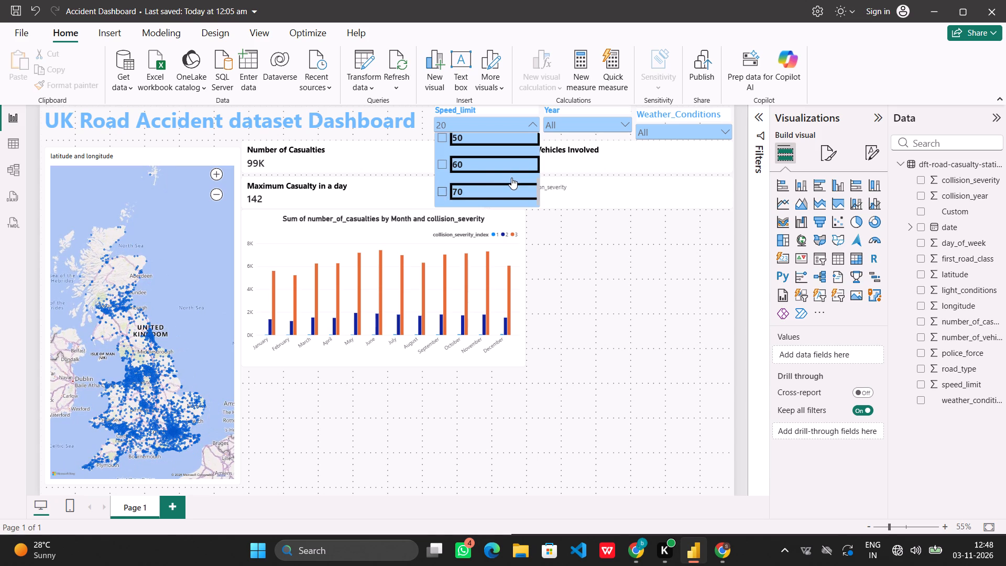
{"action": "left_click", "coordinate": [496, 165]}
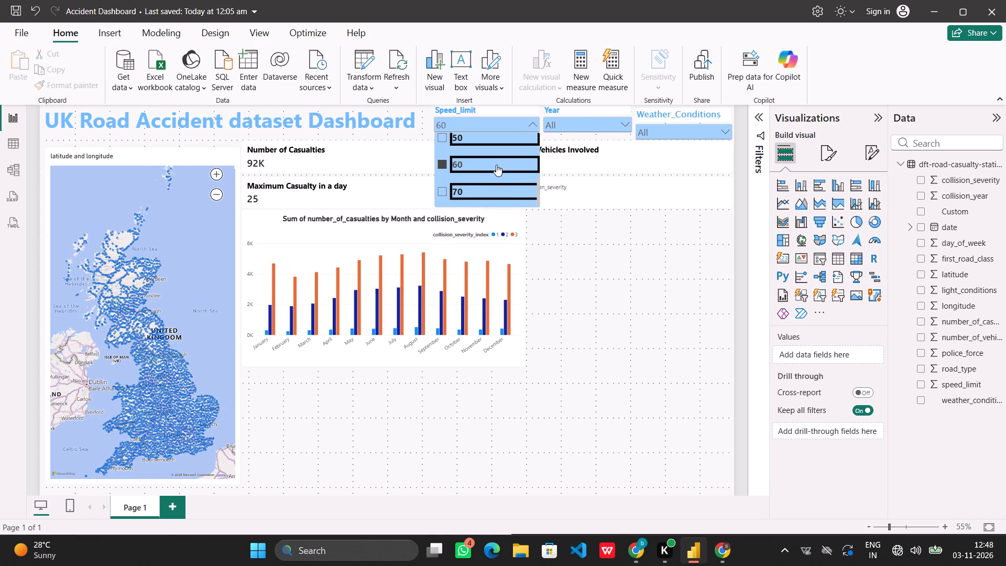
{"action": "scroll", "coordinate": [486, 151], "scroll_direction": "up", "scroll_amount": 2}
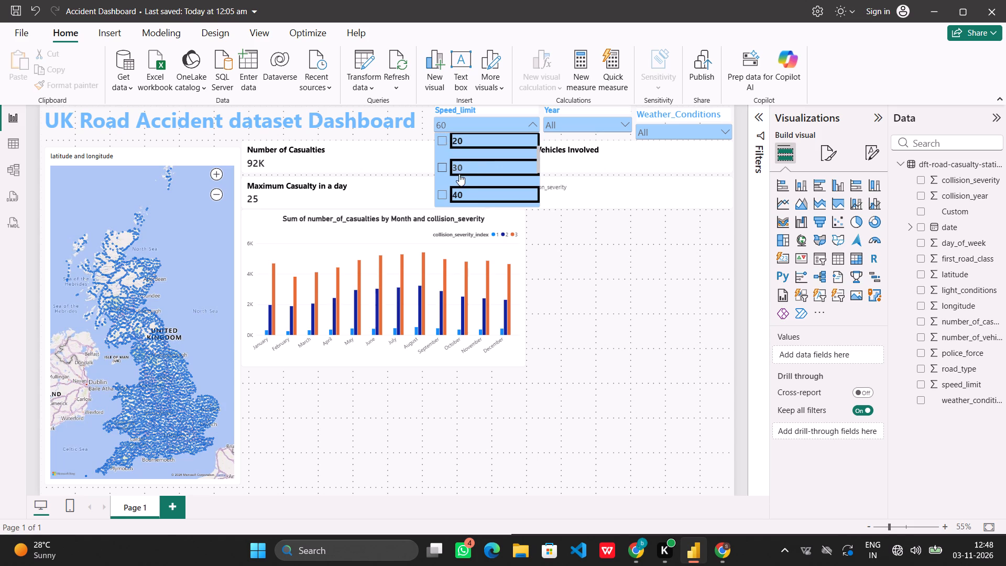
{"action": "left_click", "coordinate": [464, 170]}
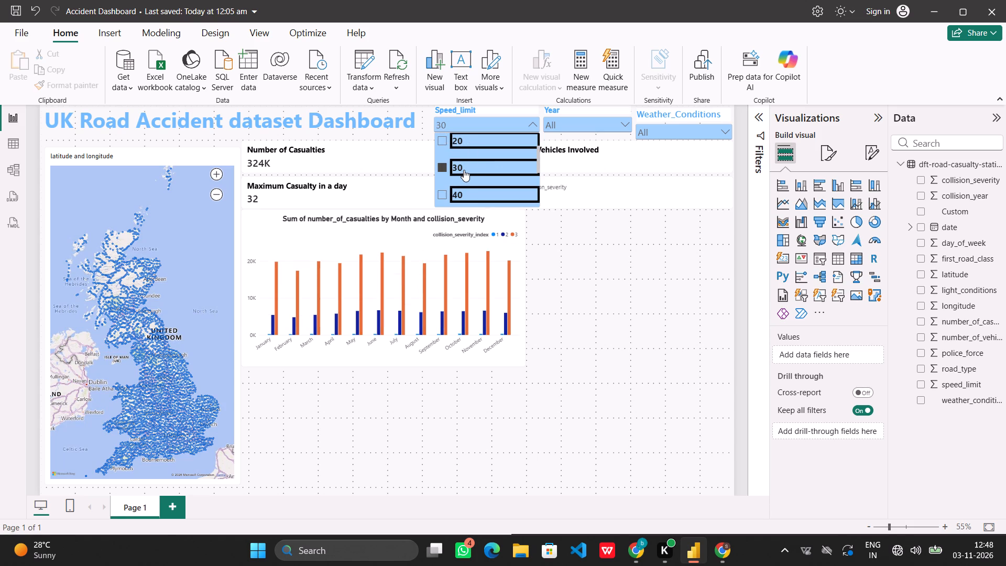
{"action": "scroll", "coordinate": [471, 173], "scroll_direction": "down", "scroll_amount": 4}
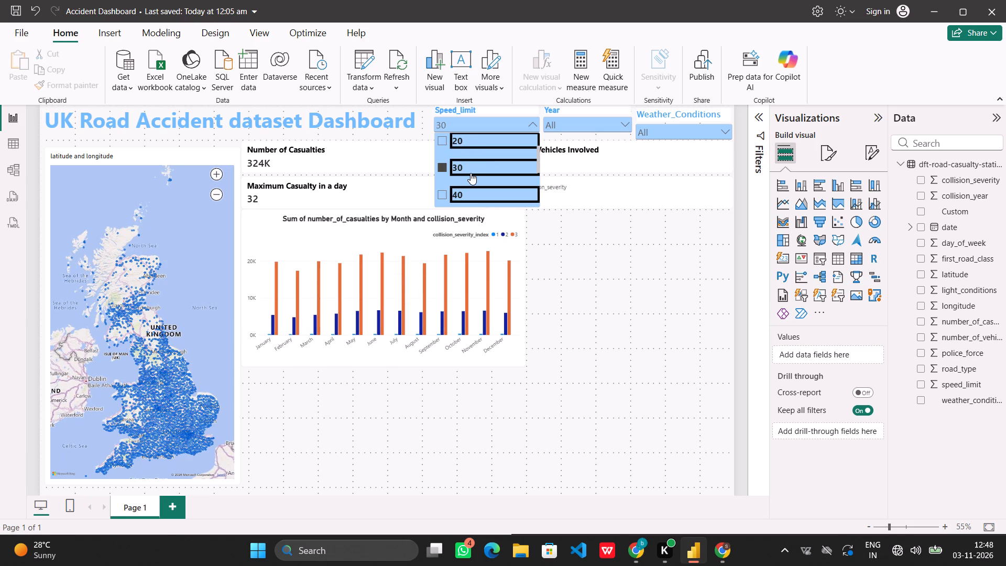
{"action": "scroll", "coordinate": [471, 173], "scroll_direction": "down", "scroll_amount": 3}
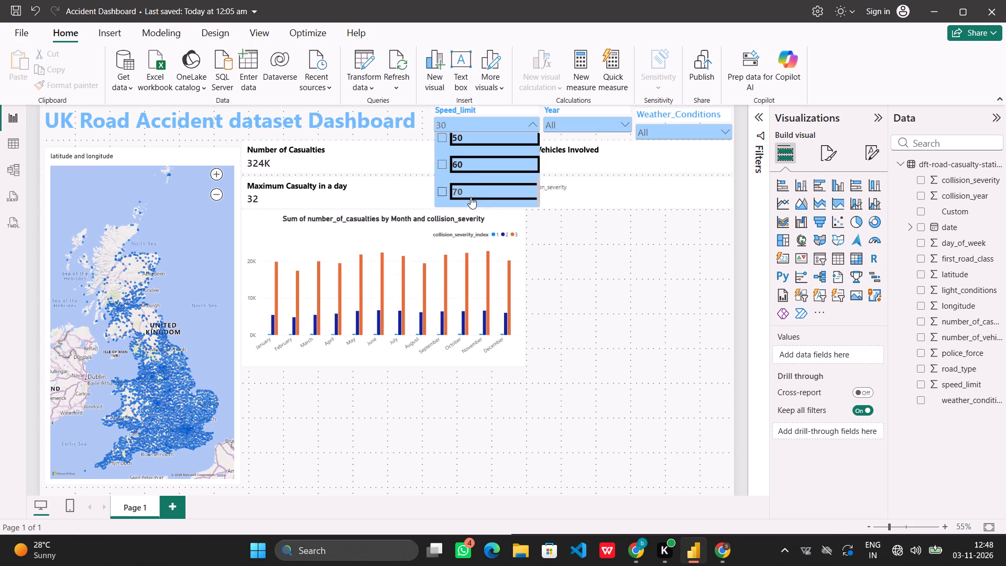
{"action": "left_click", "coordinate": [473, 191]}
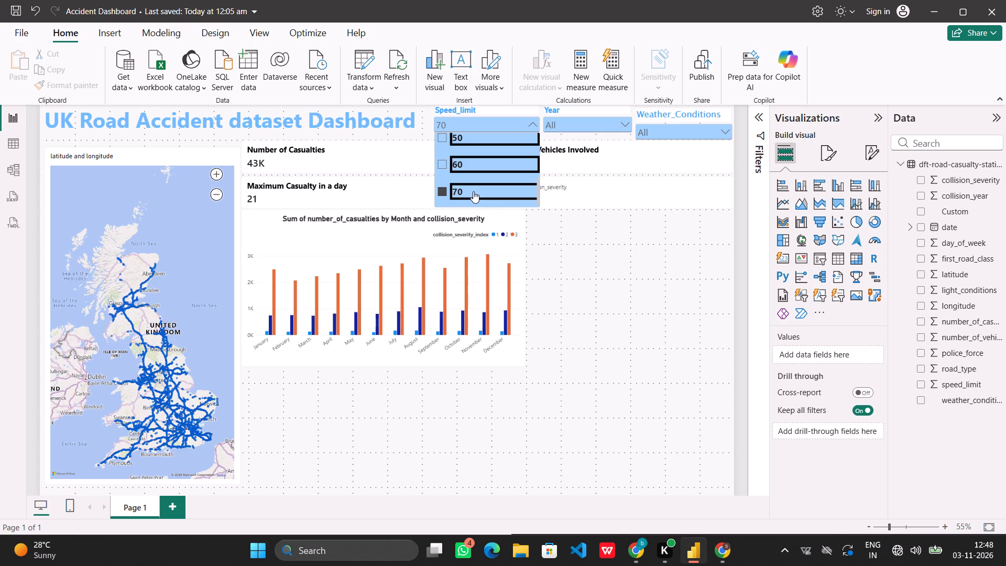
{"action": "left_click", "coordinate": [587, 275]}
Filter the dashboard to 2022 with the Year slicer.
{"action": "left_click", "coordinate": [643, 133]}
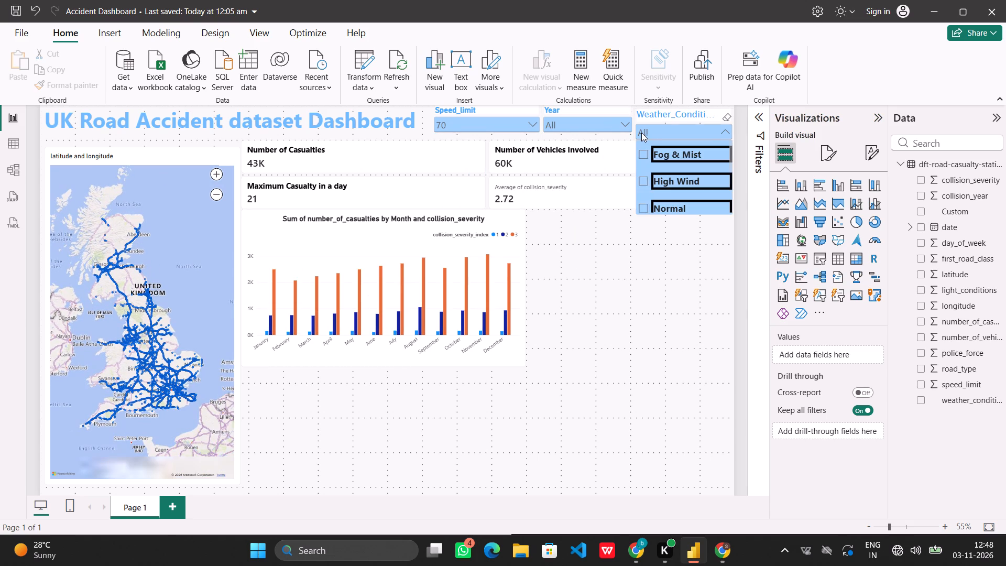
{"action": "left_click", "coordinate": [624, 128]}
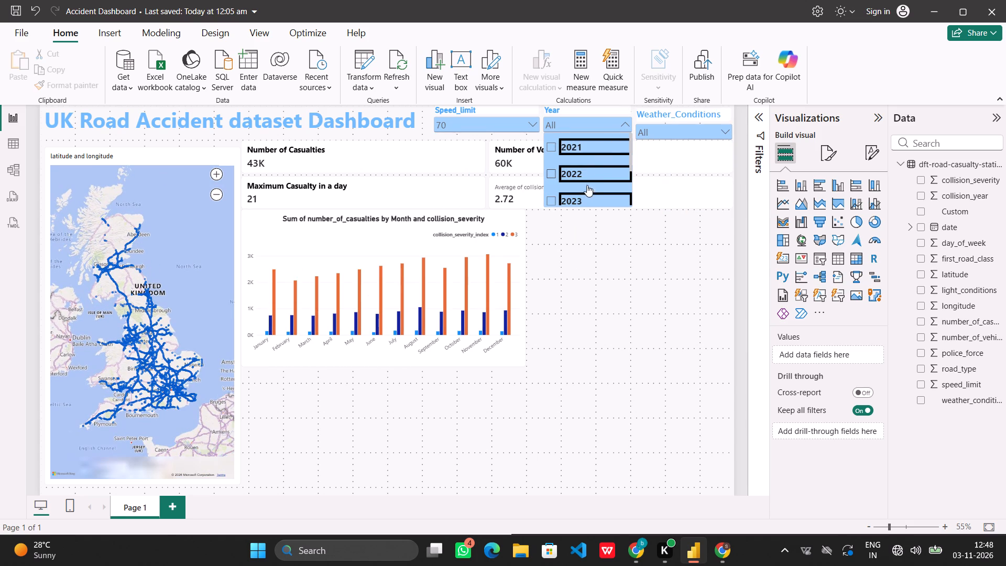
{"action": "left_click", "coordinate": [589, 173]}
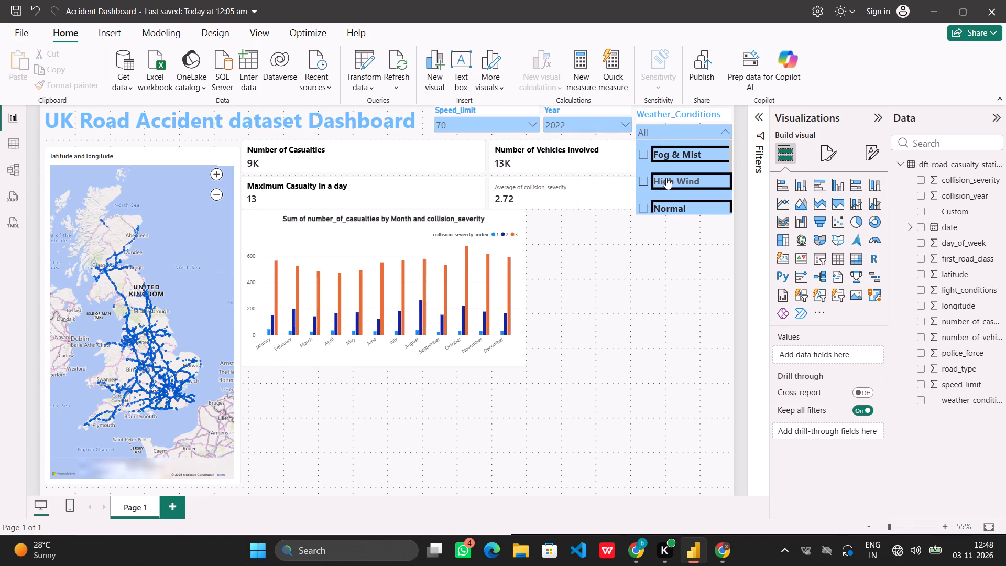
Try Fog & Mist, High Wind and Snow in the Weather_Conditions slicer, ending on the combined raining and high wind option.
{"action": "left_click", "coordinate": [670, 155]}
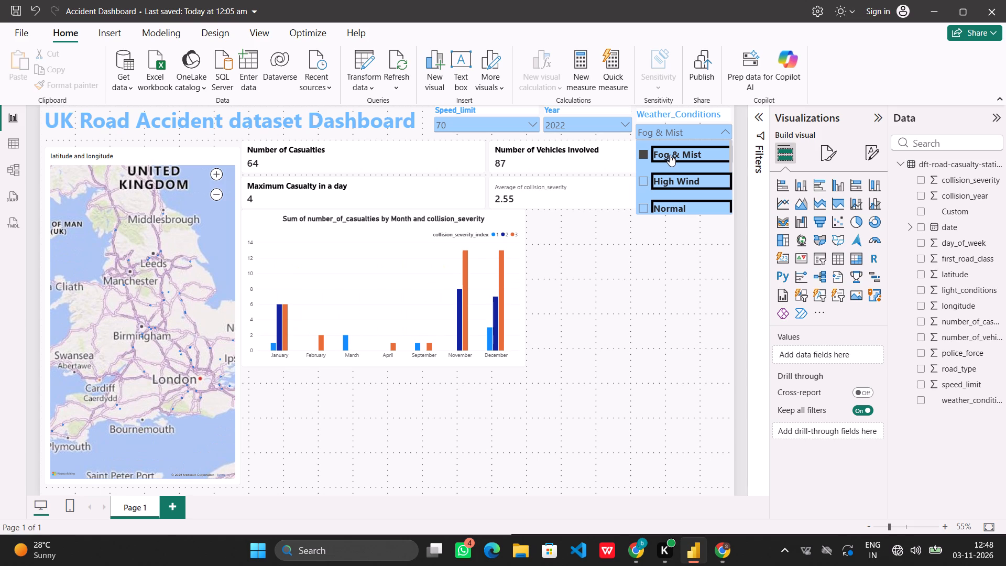
{"action": "left_click", "coordinate": [671, 181]}
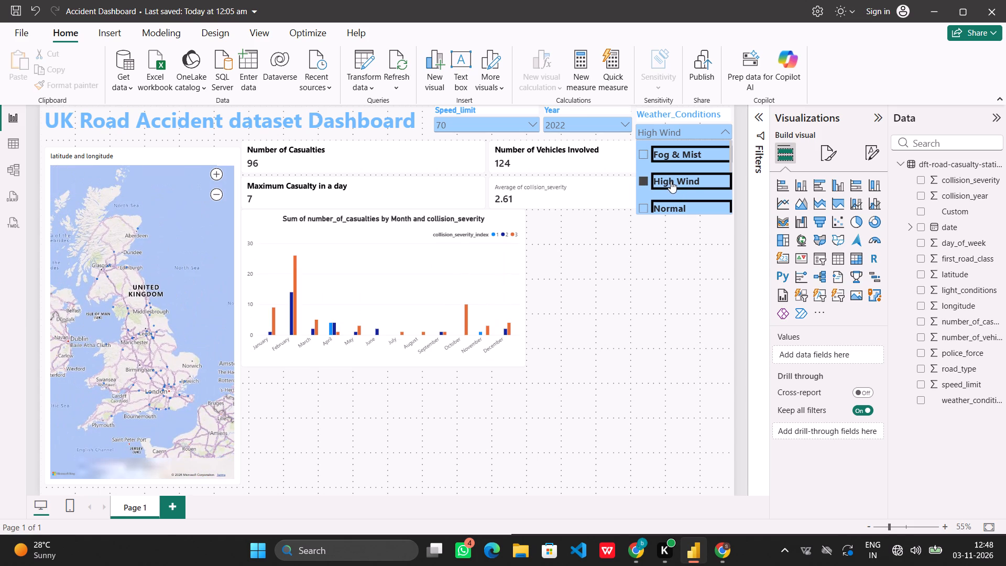
{"action": "scroll", "coordinate": [680, 184], "scroll_direction": "down", "scroll_amount": 4}
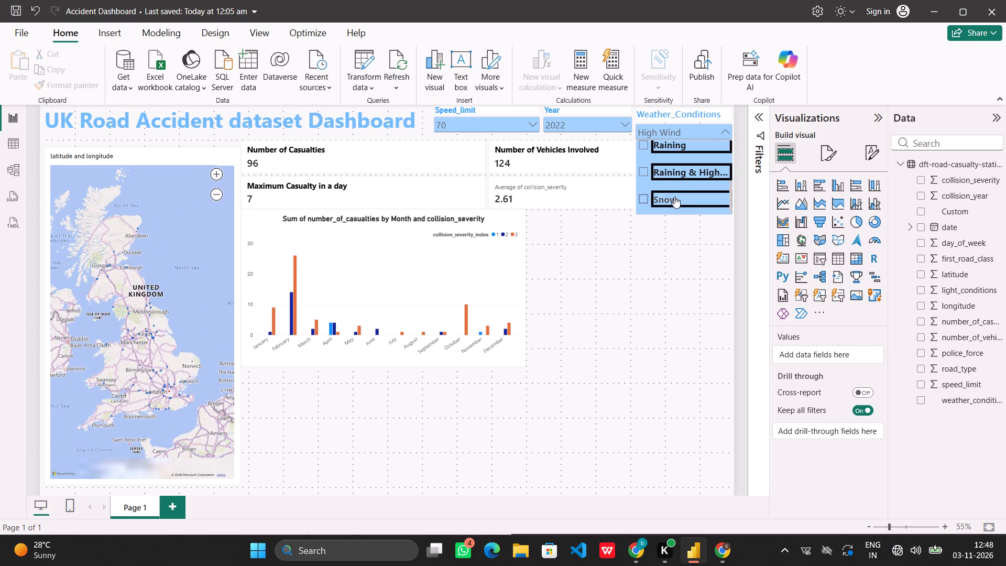
{"action": "left_click", "coordinate": [674, 197]}
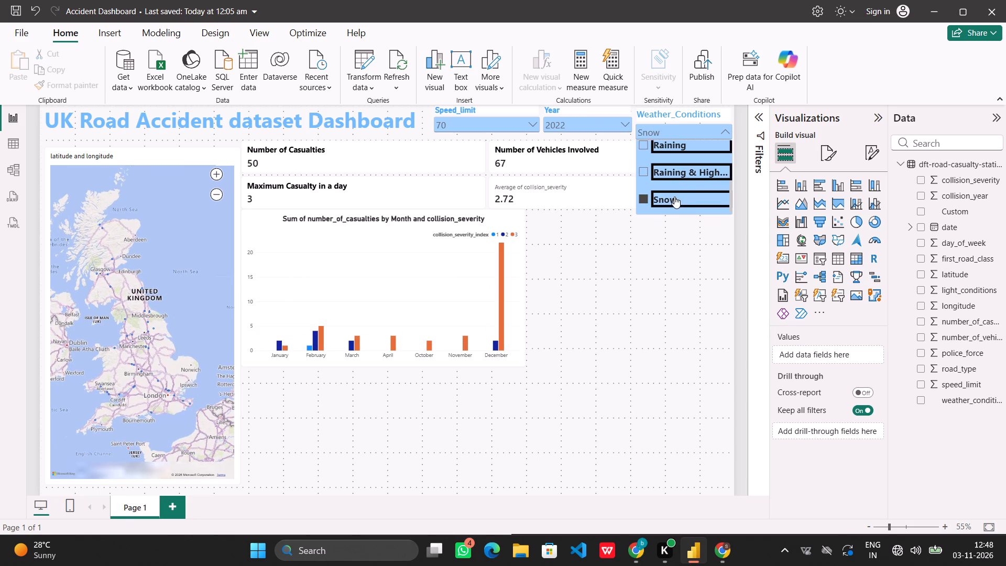
{"action": "left_click", "coordinate": [675, 171]}
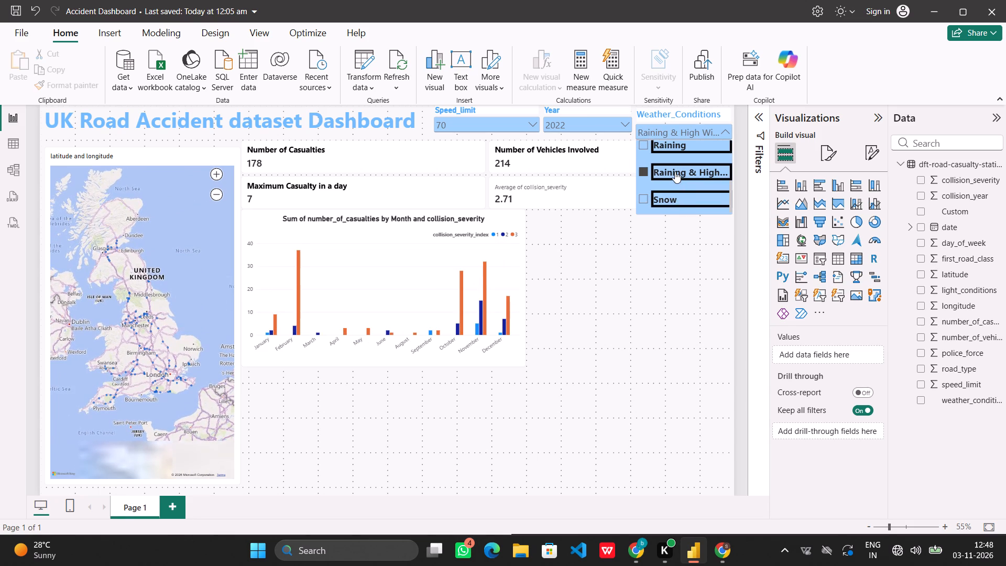
{"action": "scroll", "coordinate": [674, 171], "scroll_direction": "up", "scroll_amount": 3}
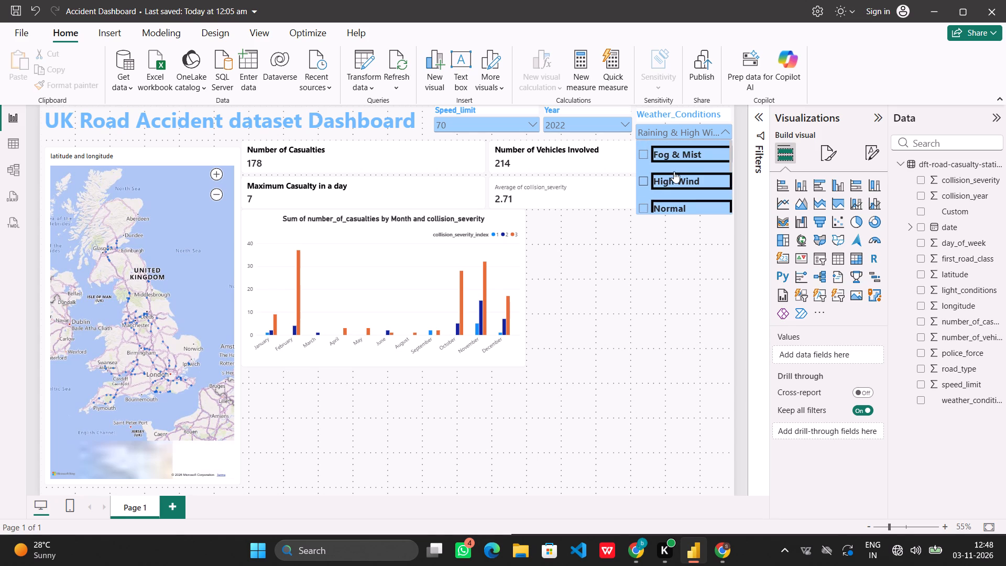
Set the Year slicer to 2024.
{"action": "left_click", "coordinate": [580, 123]}
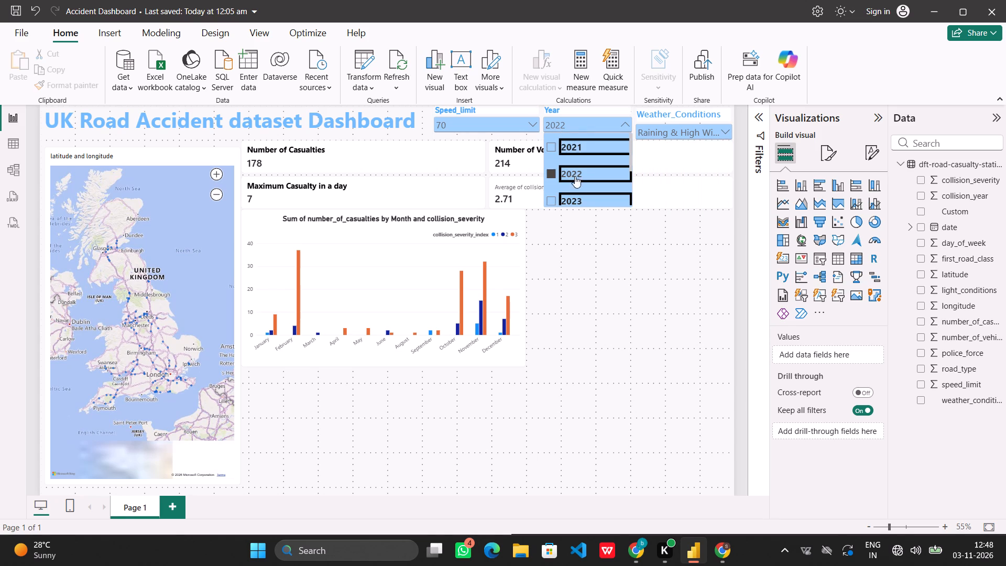
{"action": "scroll", "coordinate": [575, 187], "scroll_direction": "down", "scroll_amount": 3}
{"action": "left_click", "coordinate": [575, 160]}
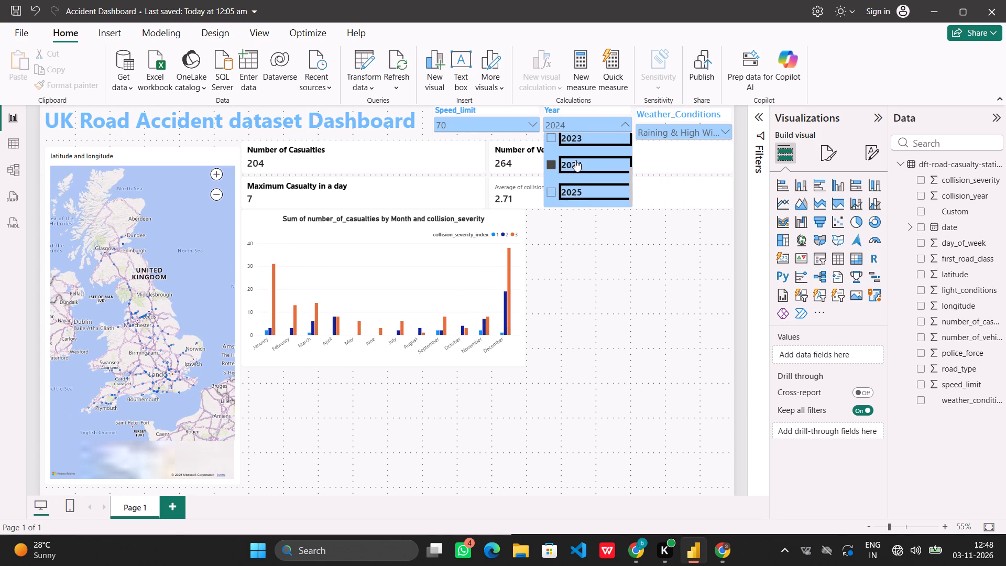
Try speed limit 30 in the Speed_limit slicer and clear that slicer's selection.
{"action": "left_click", "coordinate": [527, 129]}
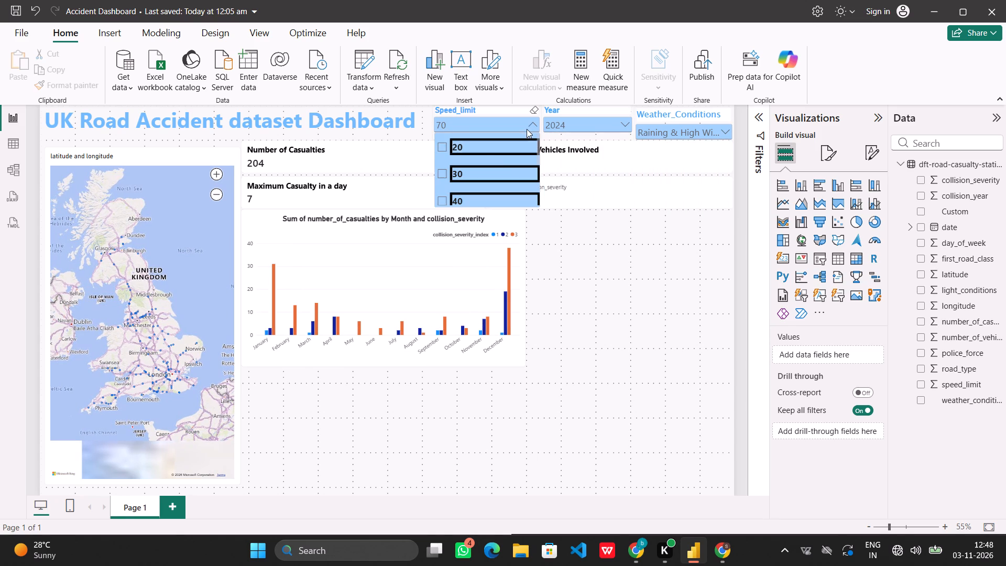
{"action": "left_click", "coordinate": [488, 167]}
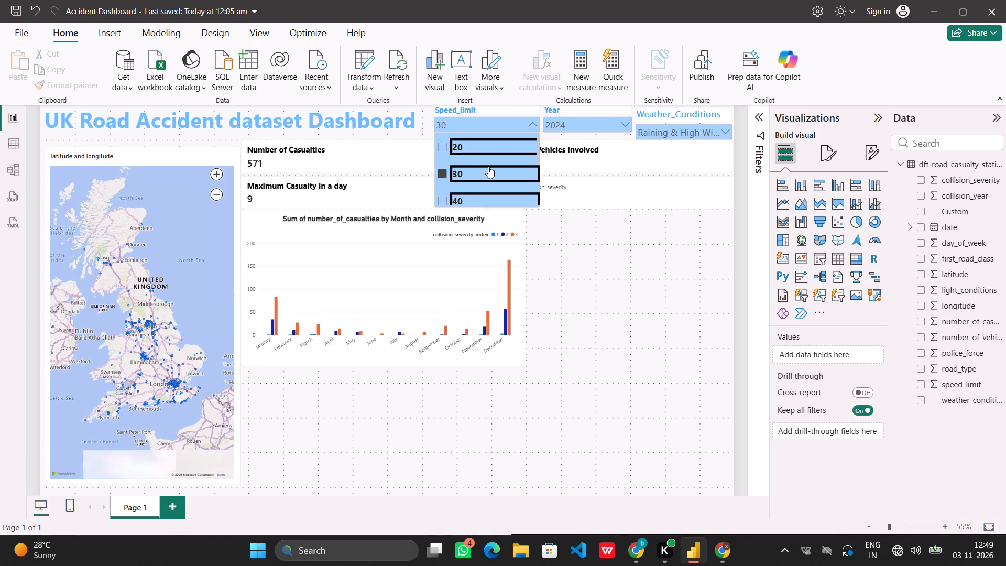
{"action": "scroll", "coordinate": [488, 167], "scroll_direction": "up", "scroll_amount": 5}
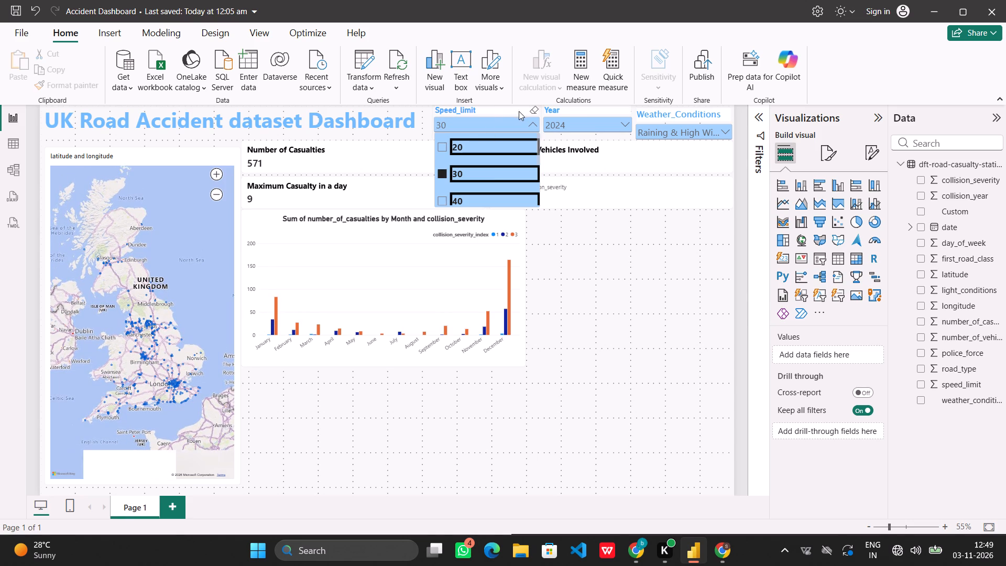
{"action": "left_click", "coordinate": [533, 110]}
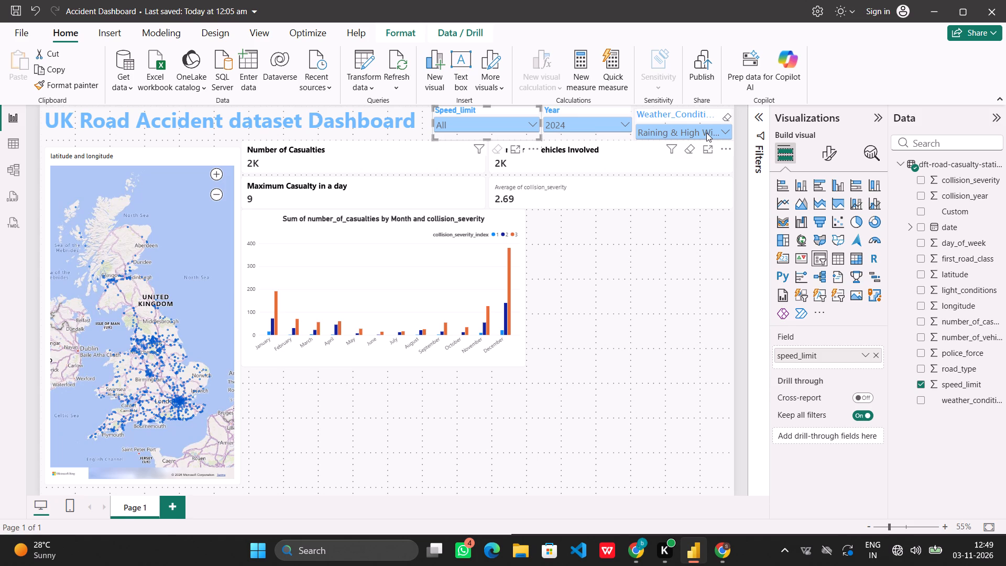
Replace the average collision_severity value in the KPI card group with collision_severity aggregated as Count.
{"action": "left_click", "coordinate": [669, 190]}
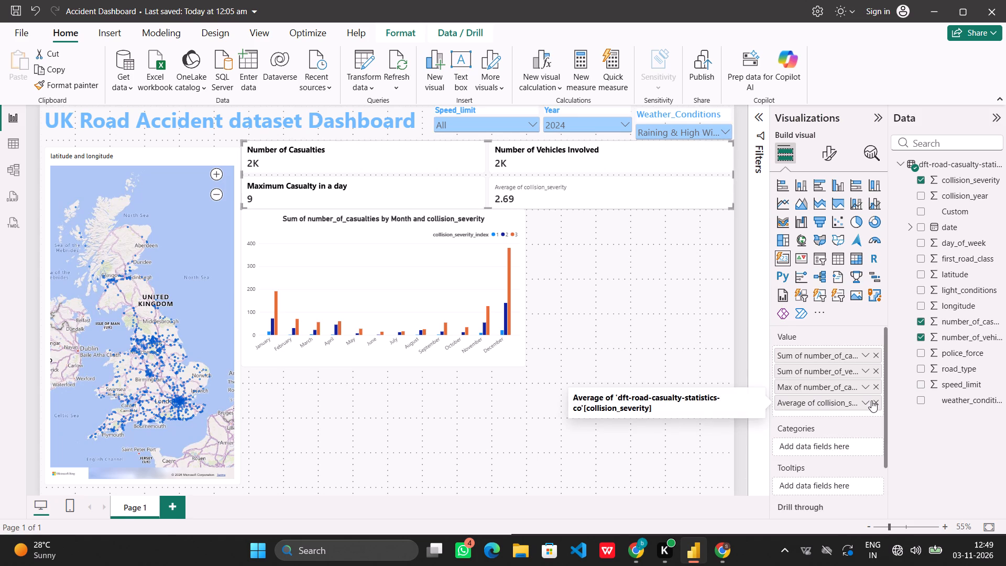
{"action": "left_click", "coordinate": [876, 401]}
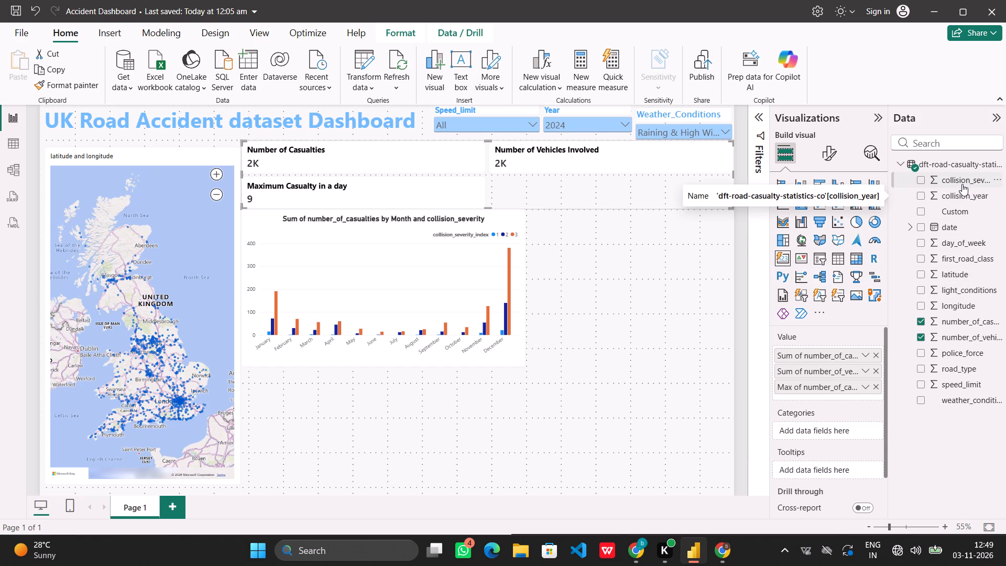
{"action": "left_click_drag", "start_coordinate": [962, 184], "coordinate": [847, 395]}
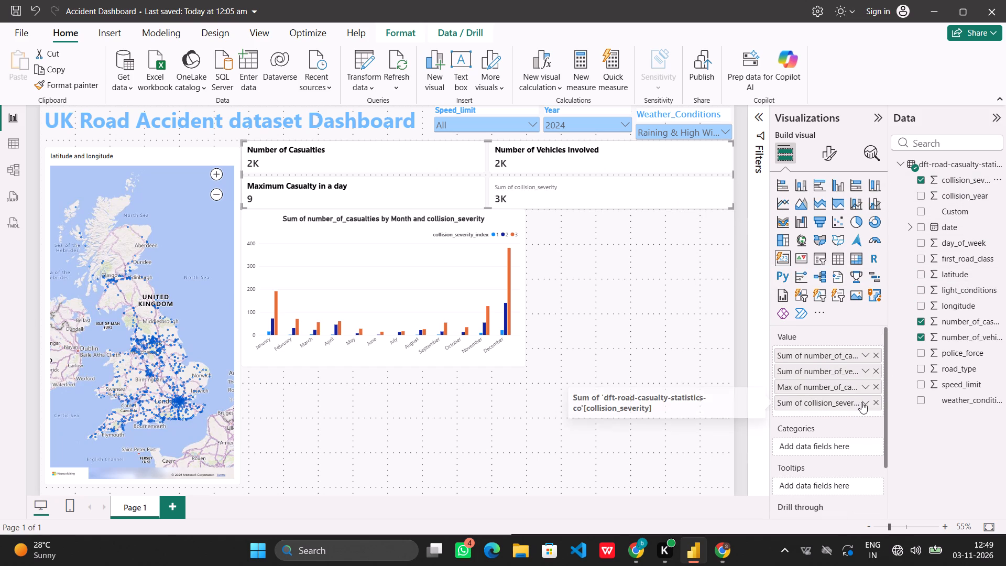
{"action": "left_click", "coordinate": [867, 404]}
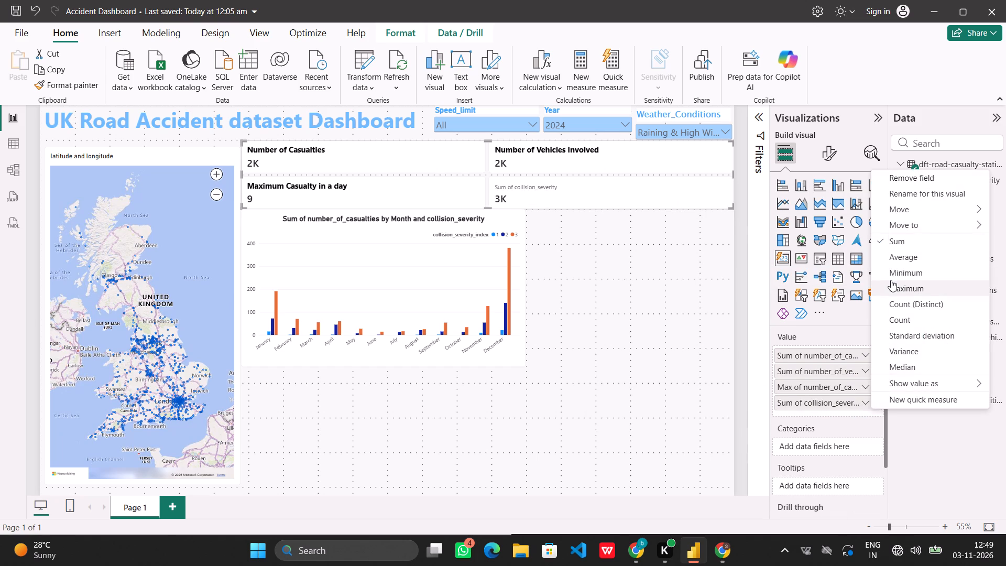
{"action": "left_click", "coordinate": [894, 314]}
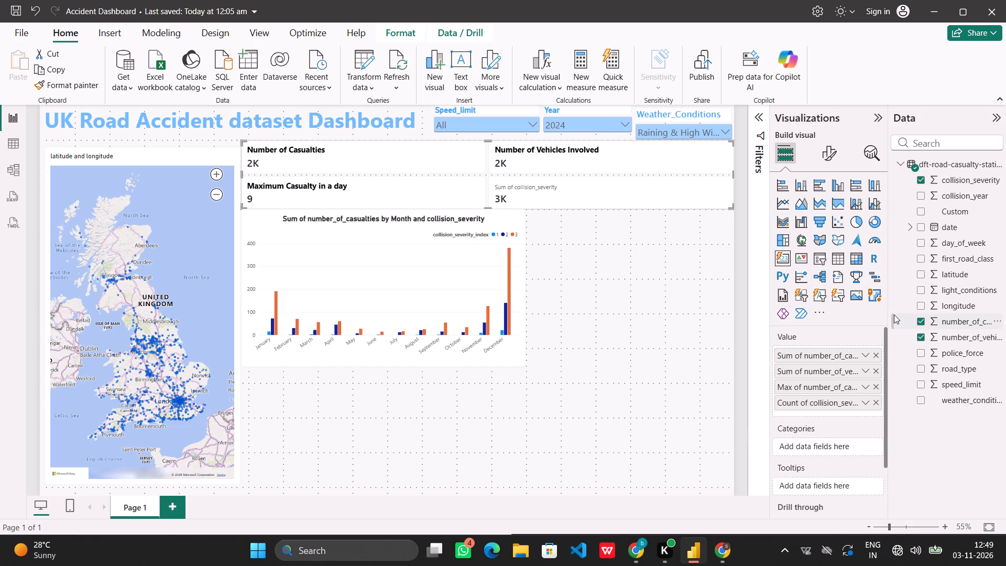
Relabel the Count of collision_severity card in the KPI card group as "Number of accidents".
{"action": "left_click", "coordinate": [692, 188]}
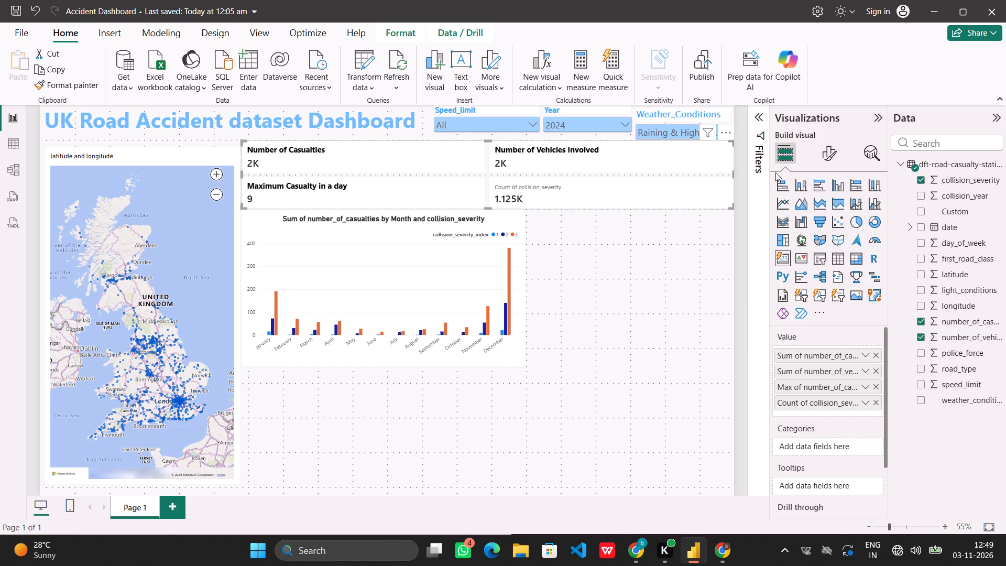
{"action": "left_click", "coordinate": [822, 158]}
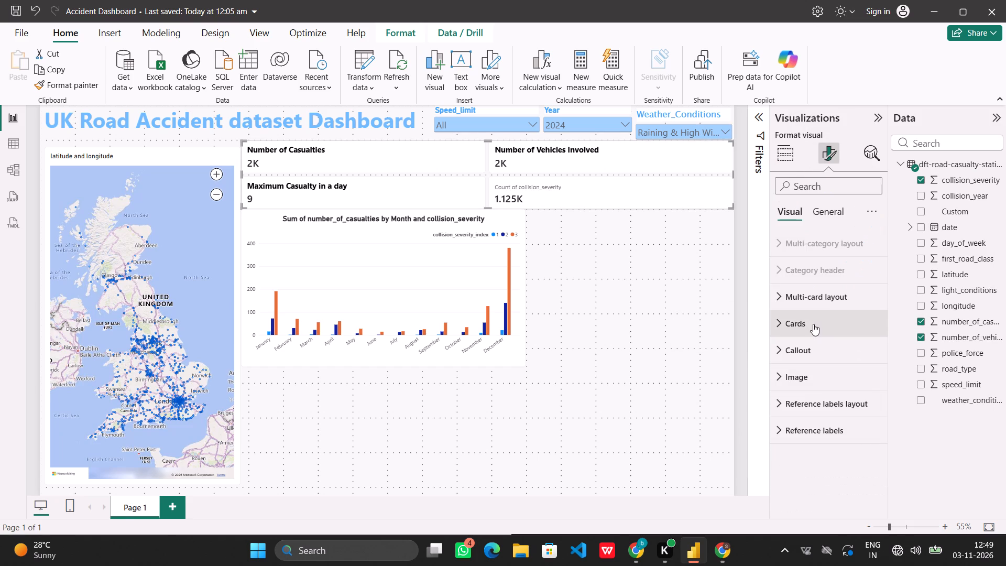
{"action": "left_click", "coordinate": [814, 350]}
{"action": "scroll", "coordinate": [814, 350], "scroll_direction": "down", "scroll_amount": 1}
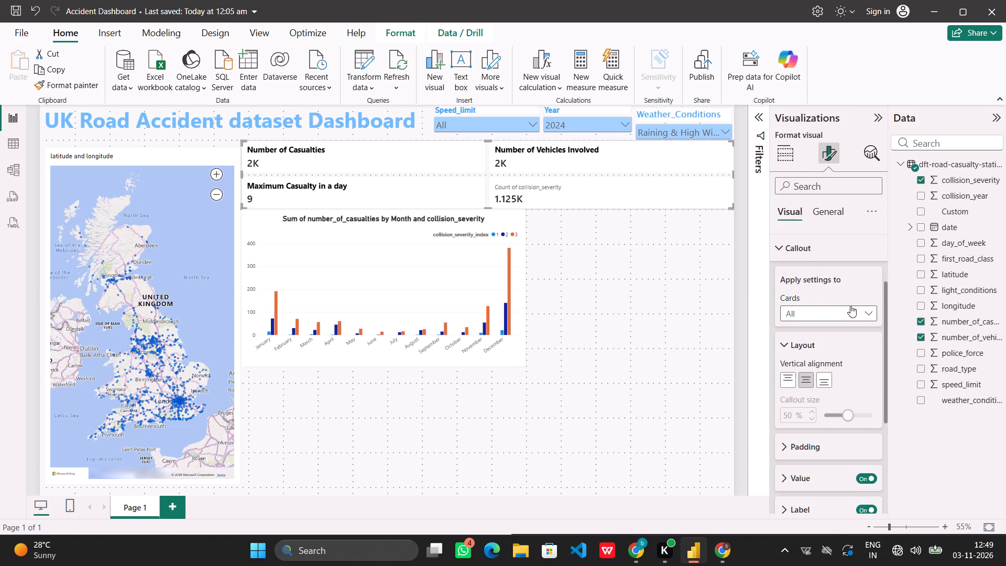
{"action": "left_click", "coordinate": [859, 304]}
{"action": "left_click", "coordinate": [863, 314]}
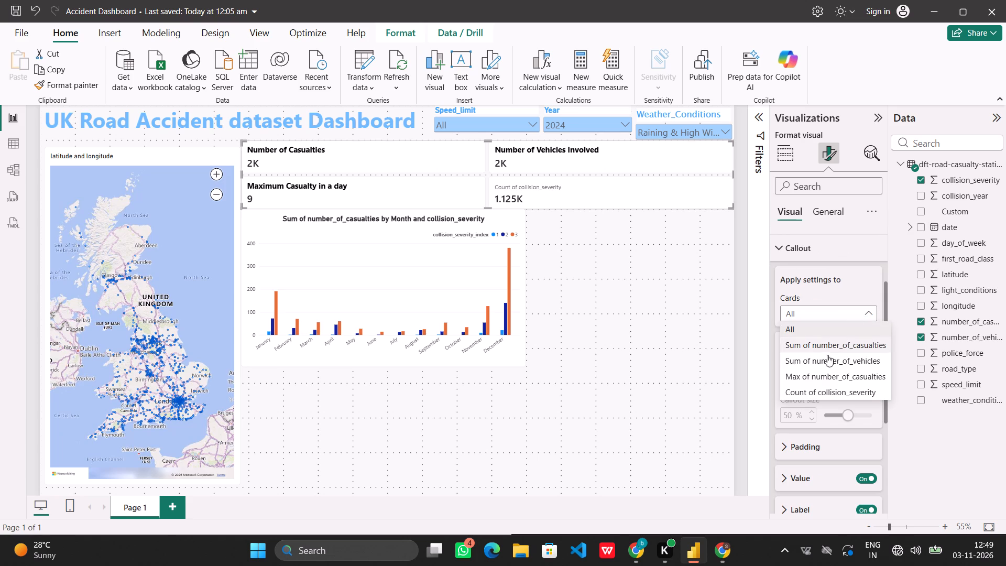
{"action": "left_click", "coordinate": [817, 389]}
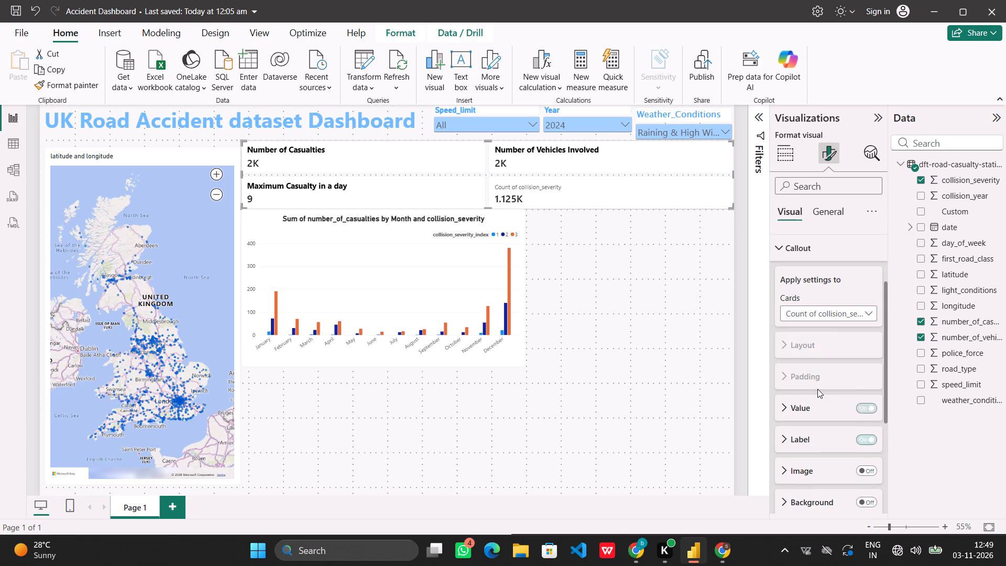
{"action": "scroll", "coordinate": [817, 389], "scroll_direction": "down", "scroll_amount": 1}
{"action": "left_click", "coordinate": [804, 383]}
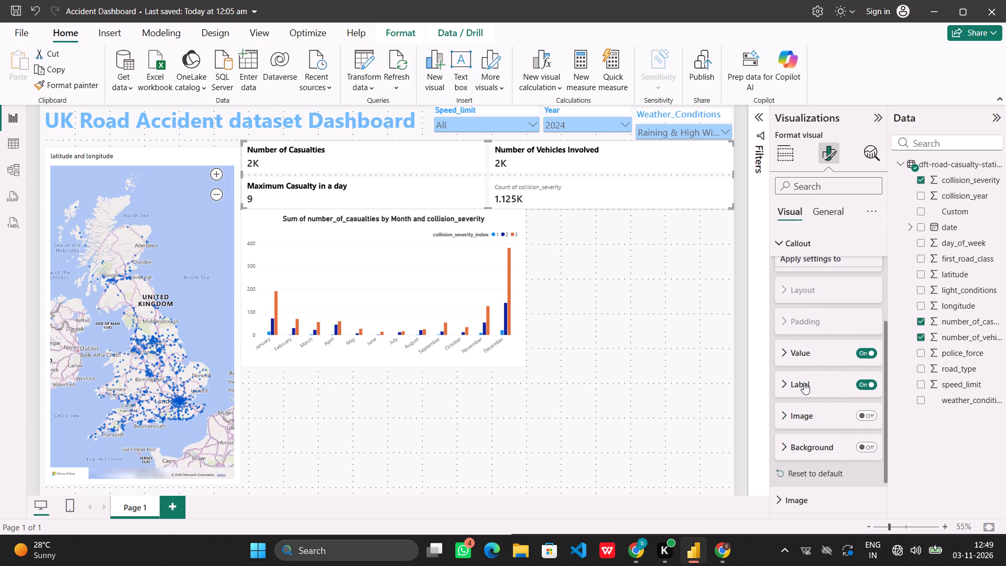
{"action": "scroll", "coordinate": [804, 383], "scroll_direction": "down", "scroll_amount": 1}
{"action": "left_click", "coordinate": [808, 374]}
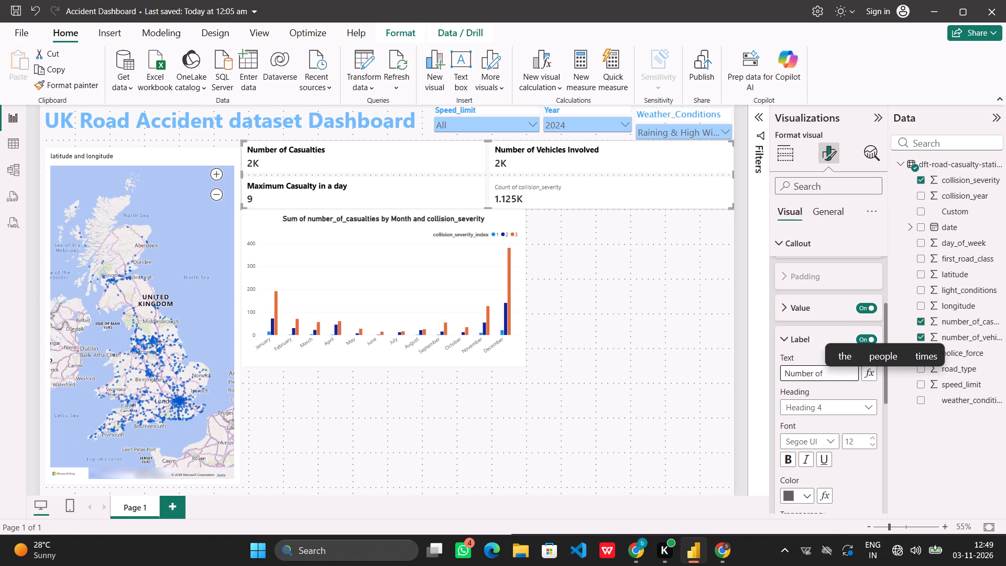
{"action": "type", "text": "accidents"}
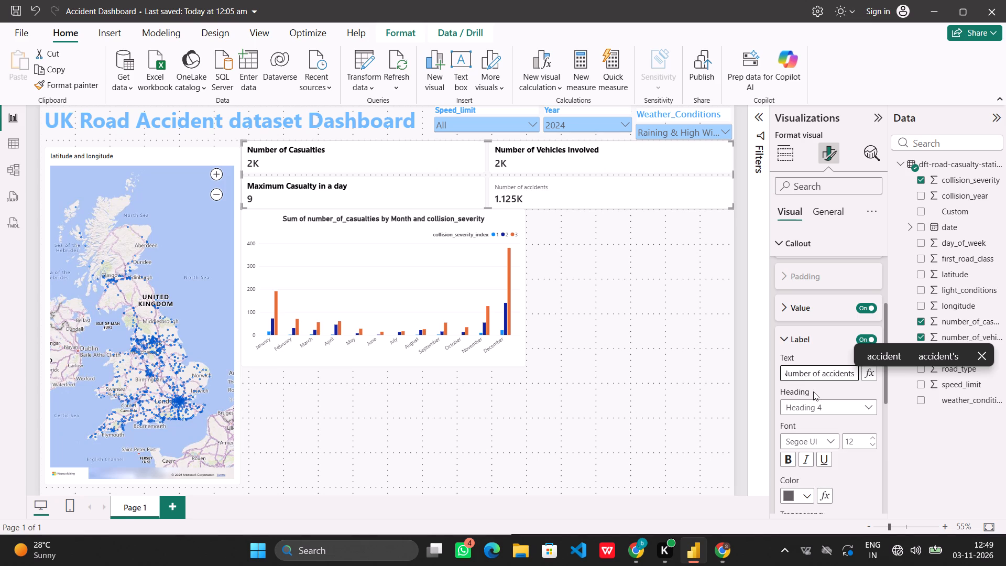
Format the Number of accidents card's label as bold, size 16 and black.
{"action": "left_click", "coordinate": [790, 459]}
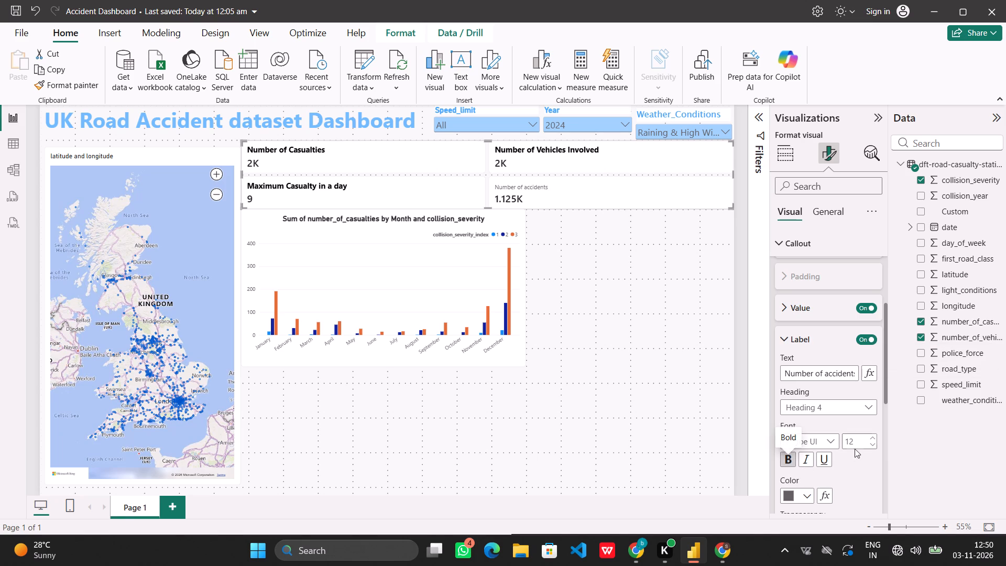
{"action": "triple_click", "coordinate": [873, 439]}
{"action": "left_click", "coordinate": [873, 439]}
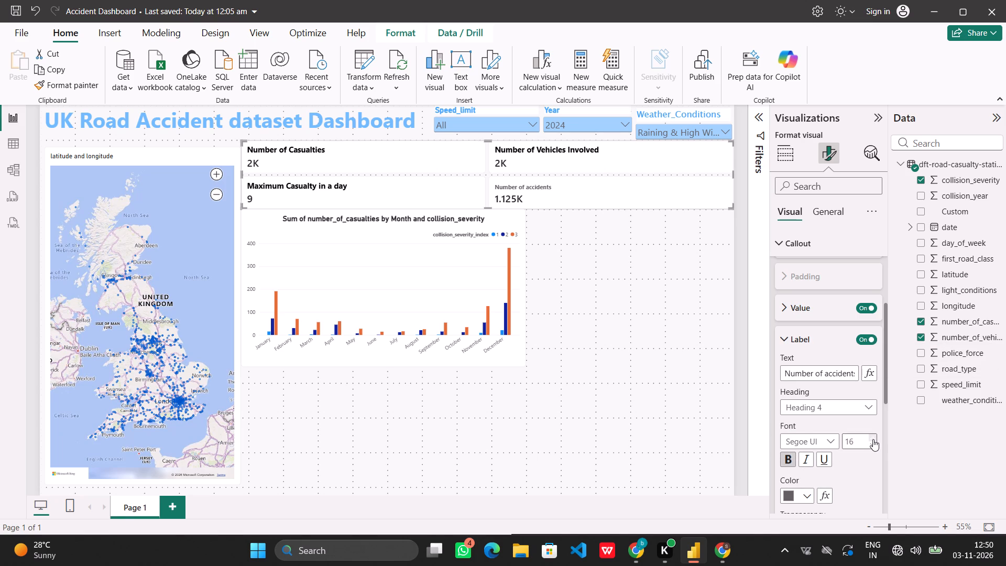
{"action": "left_click", "coordinate": [805, 498]}
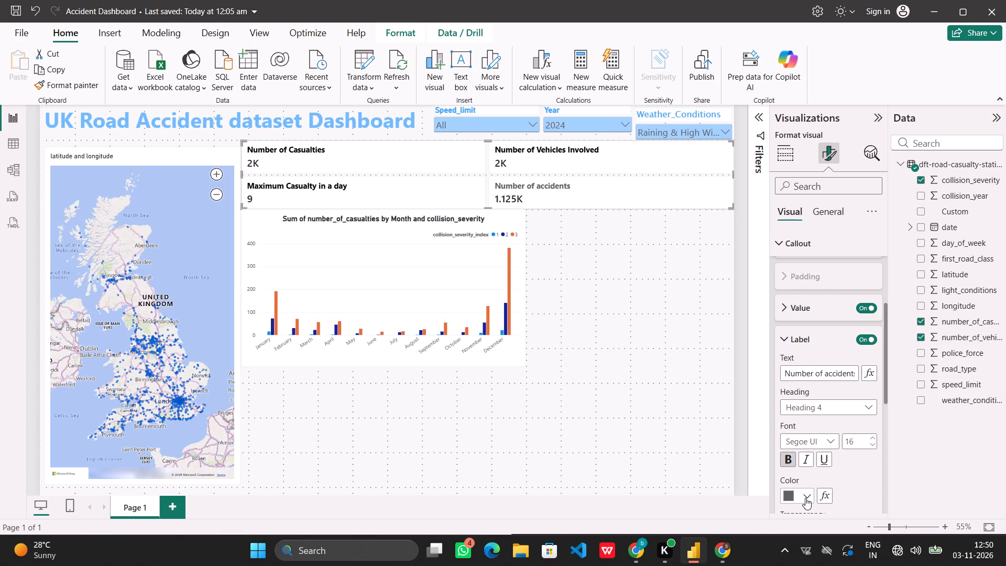
{"action": "left_click", "coordinate": [829, 415]}
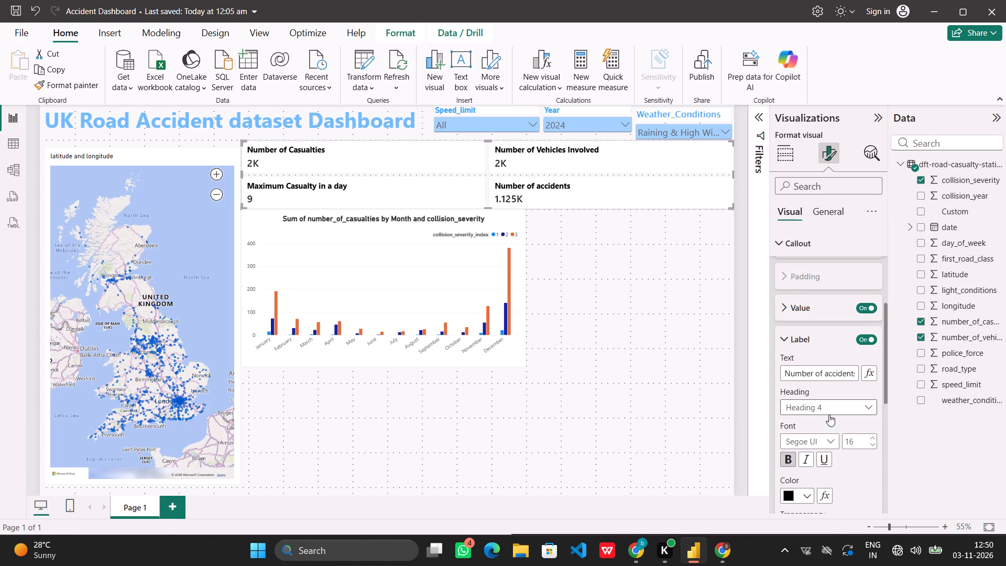
{"action": "left_click", "coordinate": [869, 467]}
{"action": "left_click", "coordinate": [662, 295]}
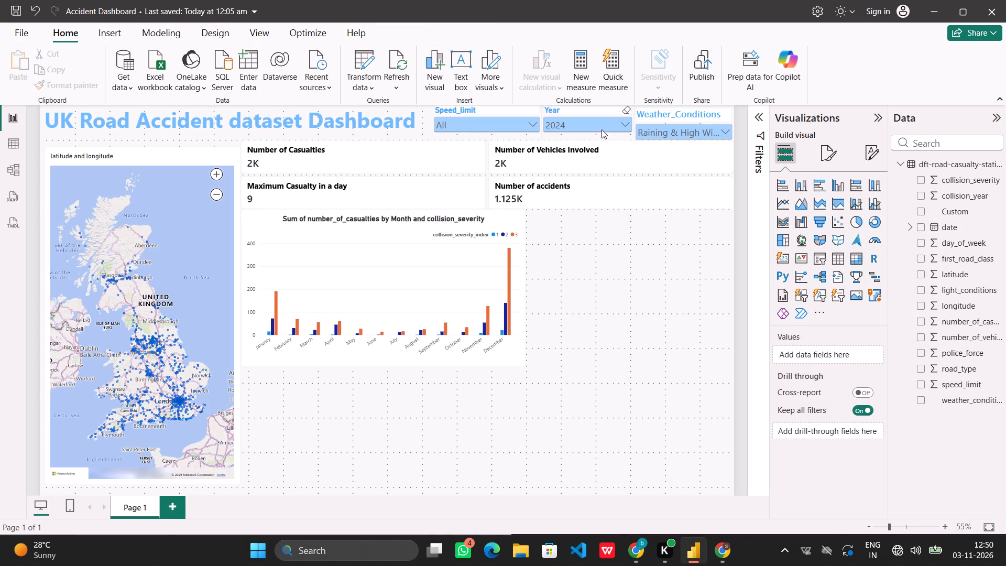
Set the Year slicer to 2022.
{"action": "left_click", "coordinate": [626, 126]}
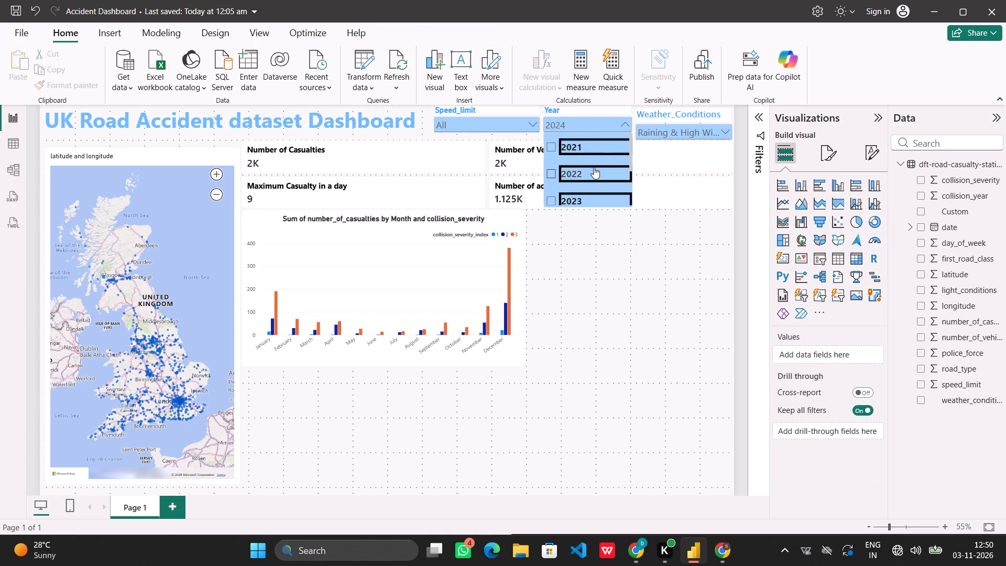
{"action": "left_click", "coordinate": [594, 167]}
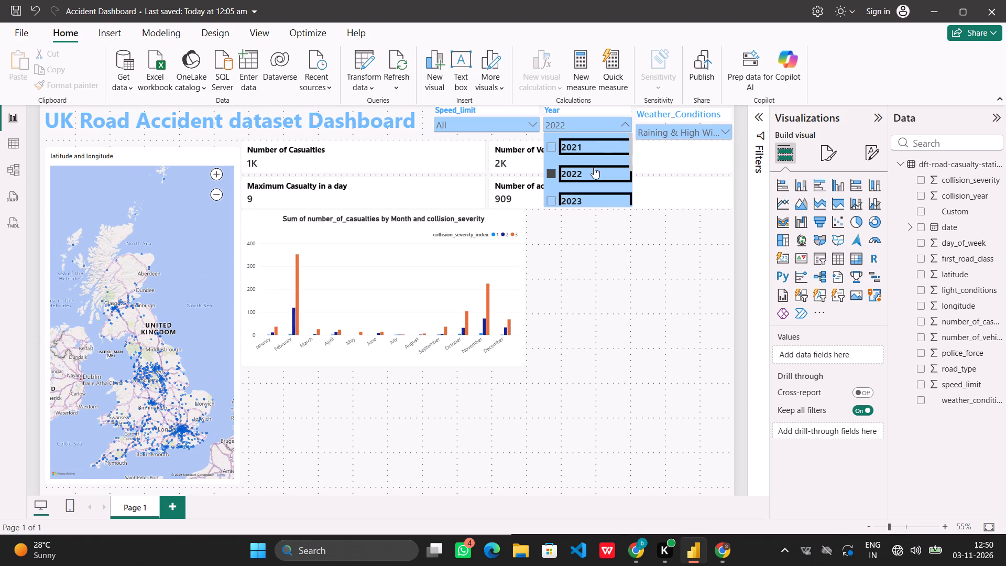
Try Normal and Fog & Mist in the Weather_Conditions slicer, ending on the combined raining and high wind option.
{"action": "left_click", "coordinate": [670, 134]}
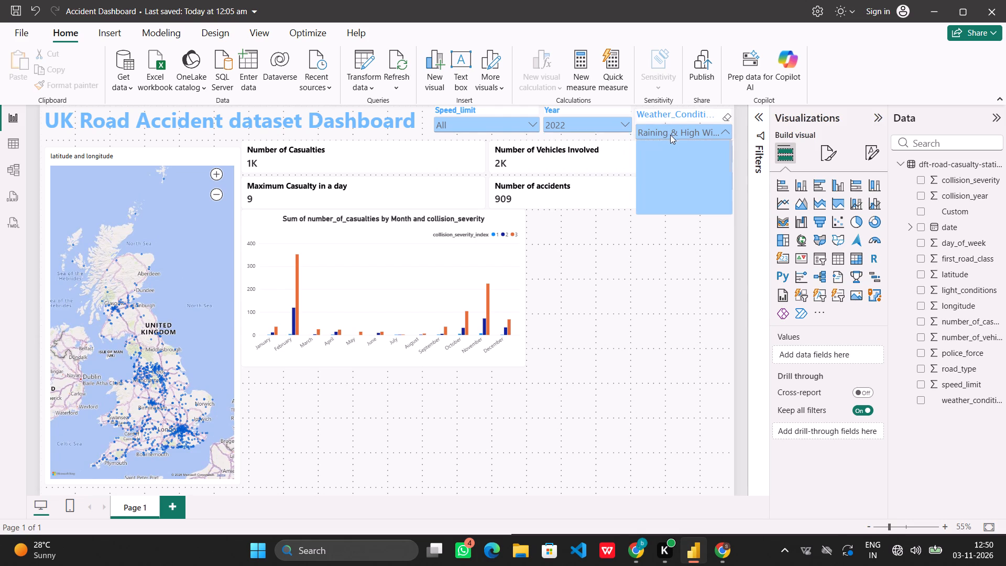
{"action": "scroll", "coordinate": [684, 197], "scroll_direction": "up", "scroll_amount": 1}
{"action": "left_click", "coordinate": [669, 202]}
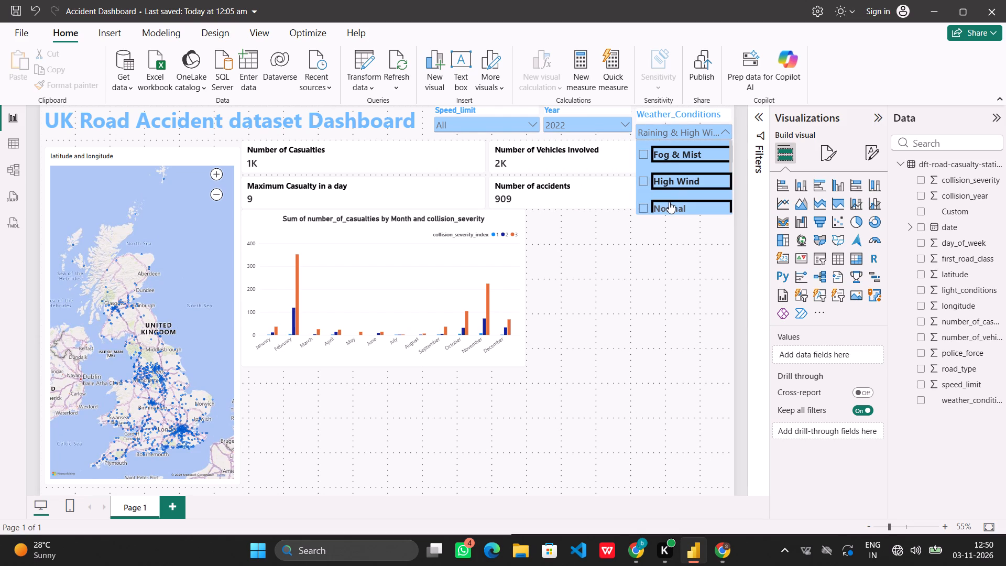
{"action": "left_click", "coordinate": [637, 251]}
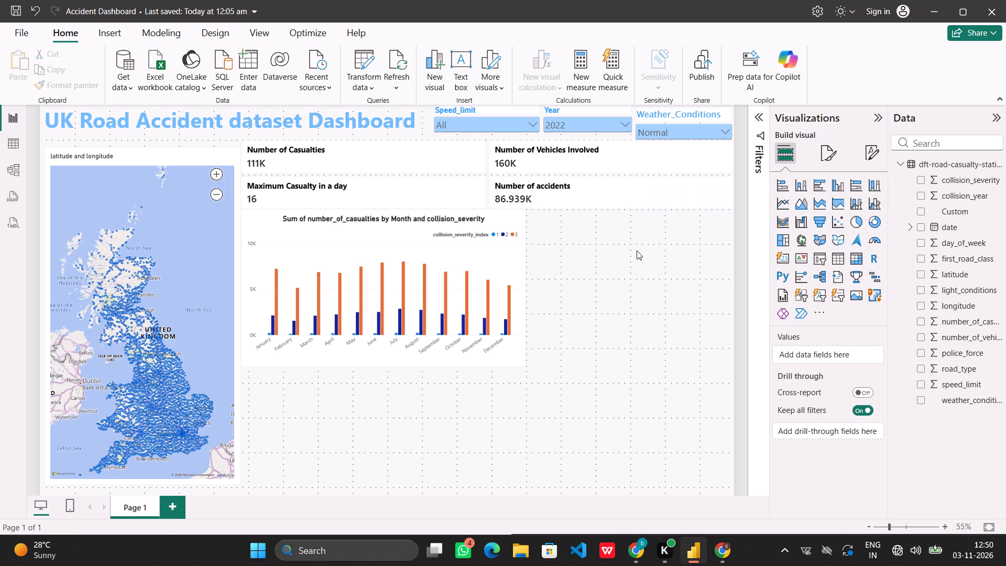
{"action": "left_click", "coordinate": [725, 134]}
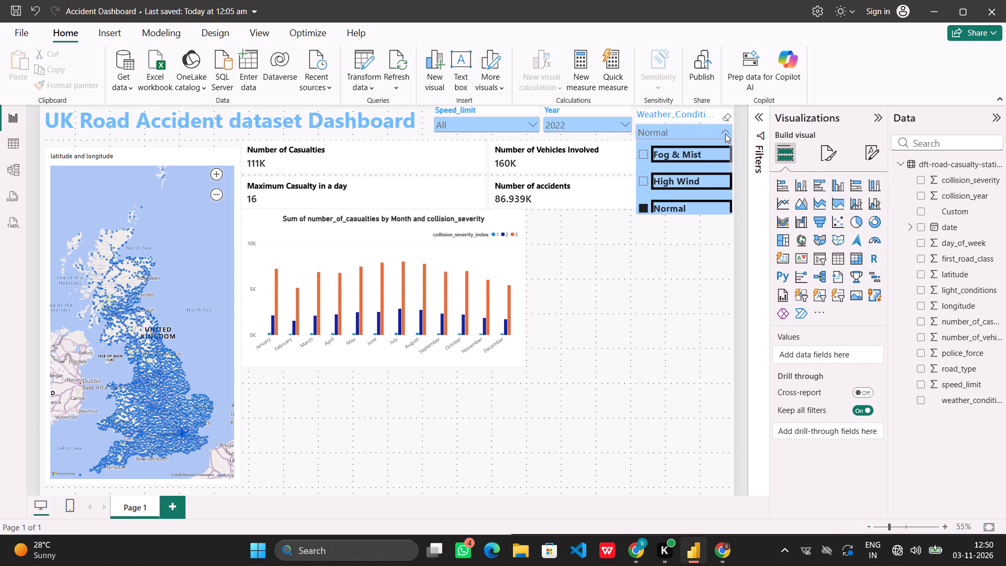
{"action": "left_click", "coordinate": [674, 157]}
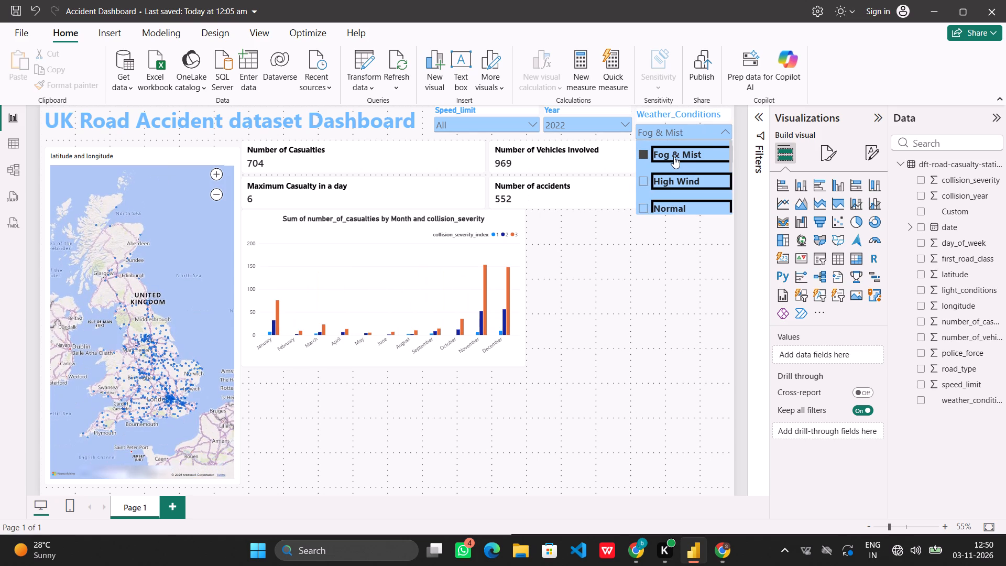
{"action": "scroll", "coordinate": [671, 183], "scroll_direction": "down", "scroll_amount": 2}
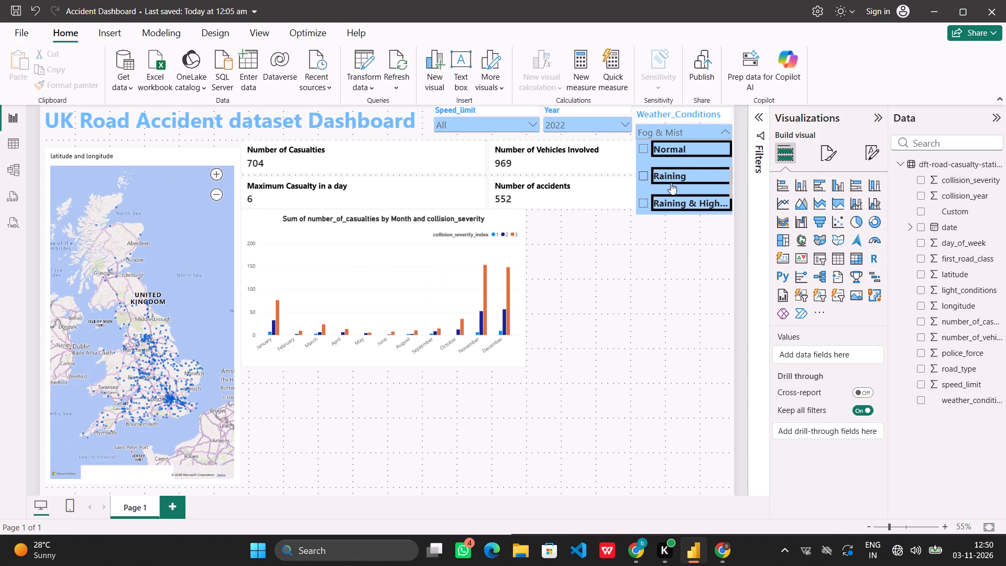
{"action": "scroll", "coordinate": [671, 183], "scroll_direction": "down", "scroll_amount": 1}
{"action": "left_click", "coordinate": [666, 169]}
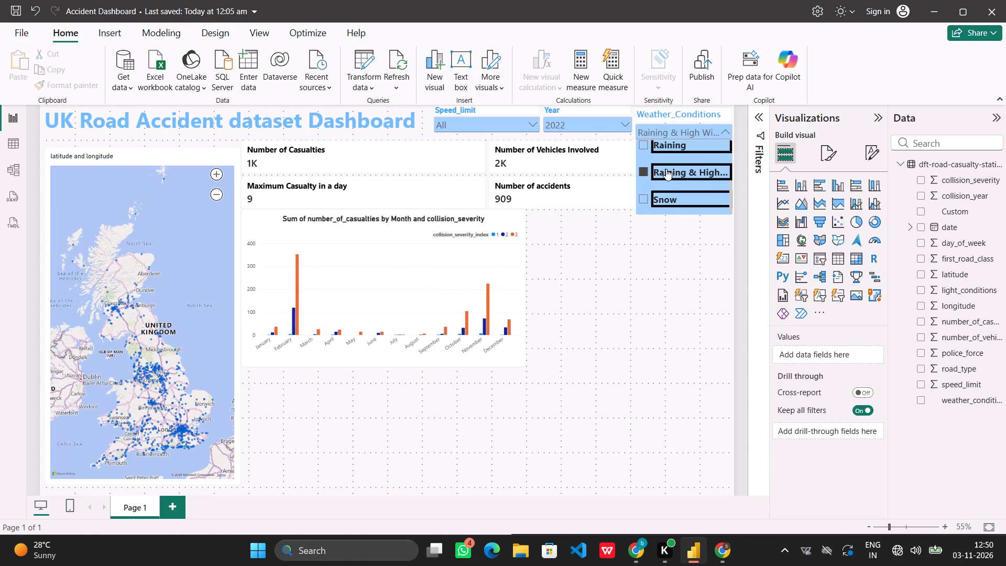
Turn on data labels for the column chart of casualties by month and collision severity.
{"action": "left_click", "coordinate": [493, 257]}
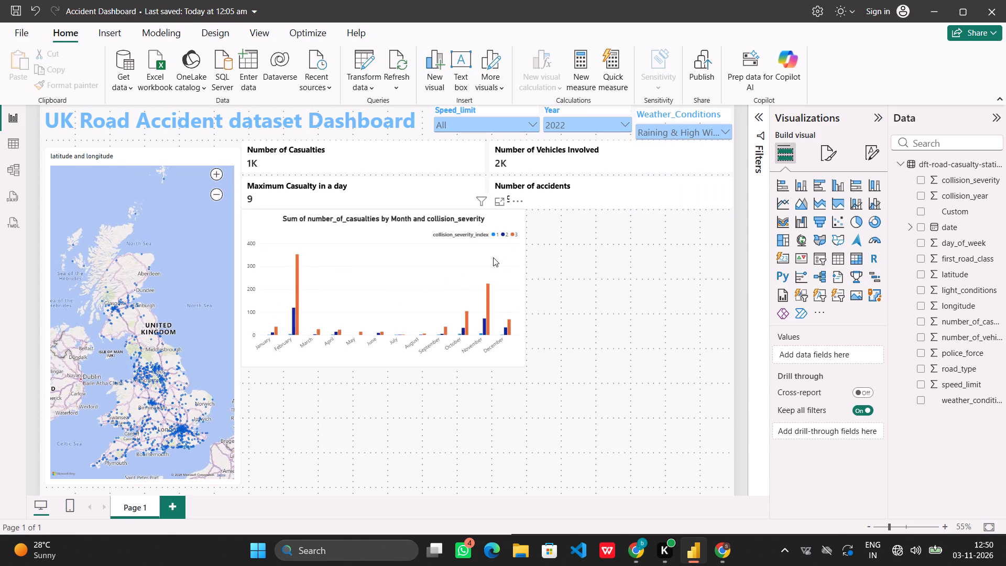
{"action": "left_click", "coordinate": [837, 151]}
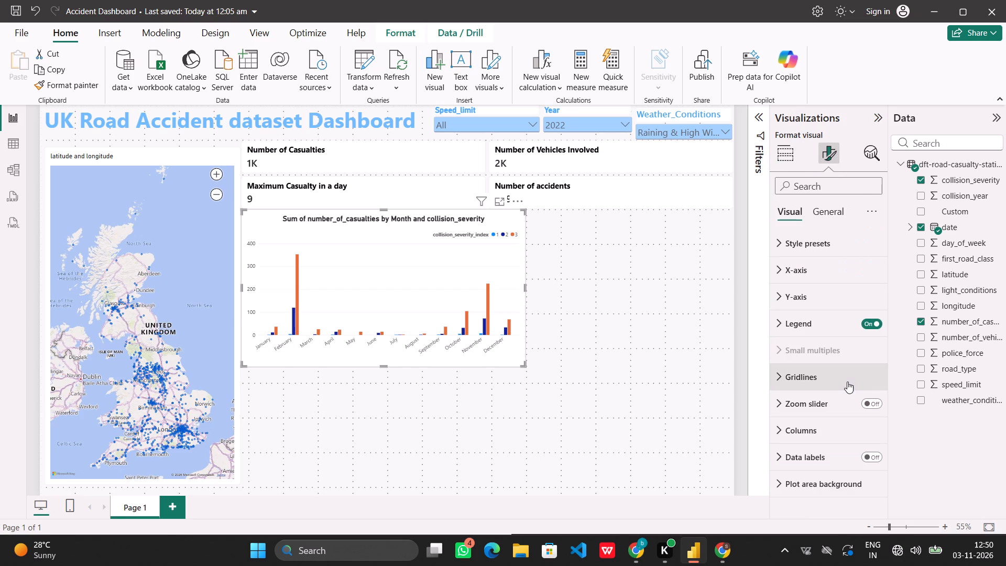
{"action": "scroll", "coordinate": [847, 382], "scroll_direction": "down", "scroll_amount": 1}
{"action": "left_click", "coordinate": [821, 211]}
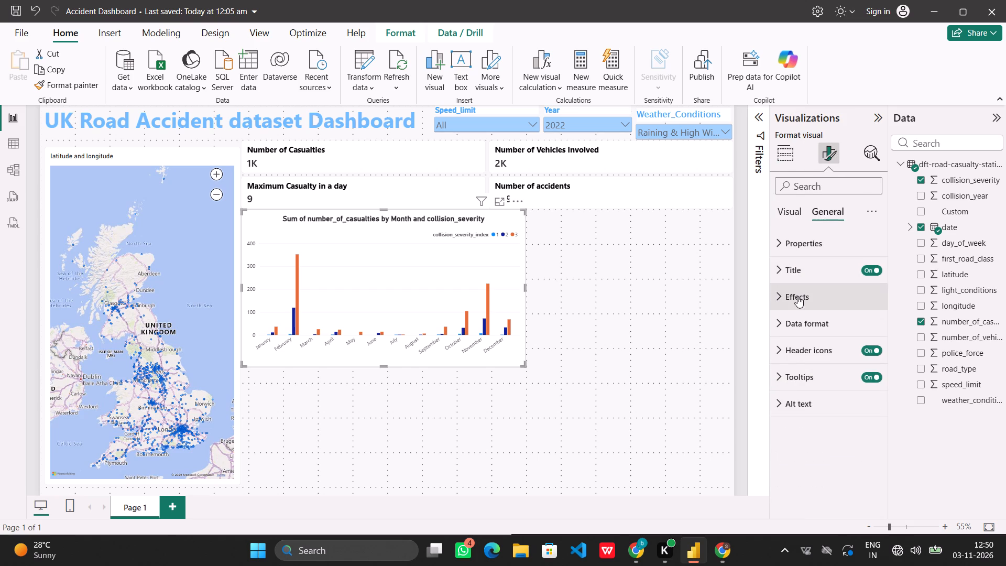
{"action": "left_click", "coordinate": [790, 211]}
{"action": "scroll", "coordinate": [795, 340], "scroll_direction": "down", "scroll_amount": 1}
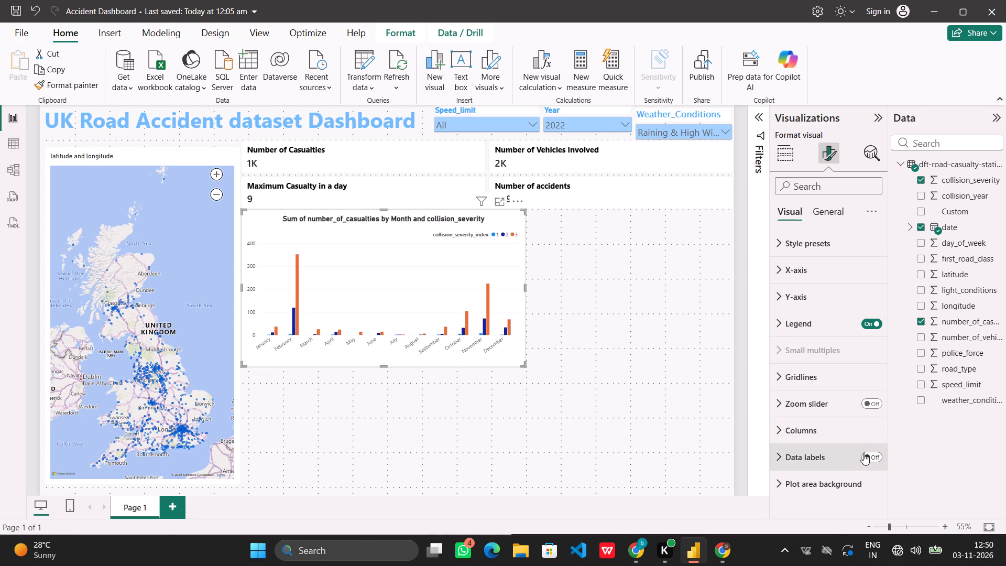
{"action": "left_click", "coordinate": [868, 456]}
Set the Weather_Conditions slicer to Raining.
{"action": "left_click", "coordinate": [724, 135]}
{"action": "scroll", "coordinate": [696, 188], "scroll_direction": "down", "scroll_amount": 3}
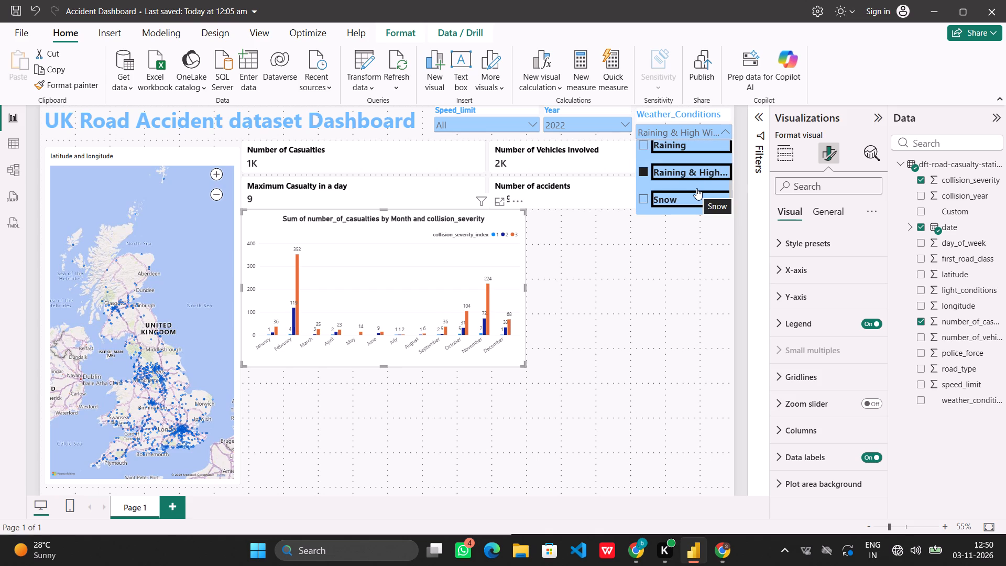
{"action": "scroll", "coordinate": [696, 188], "scroll_direction": "up", "scroll_amount": 3}
{"action": "scroll", "coordinate": [688, 177], "scroll_direction": "down", "scroll_amount": 1}
{"action": "left_click", "coordinate": [677, 179]}
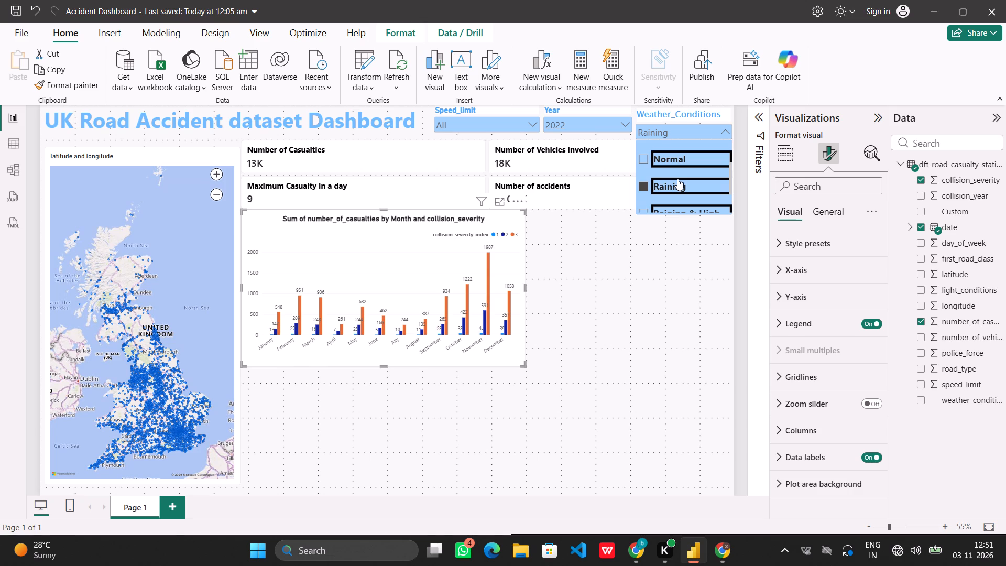
{"action": "left_click", "coordinate": [627, 330]}
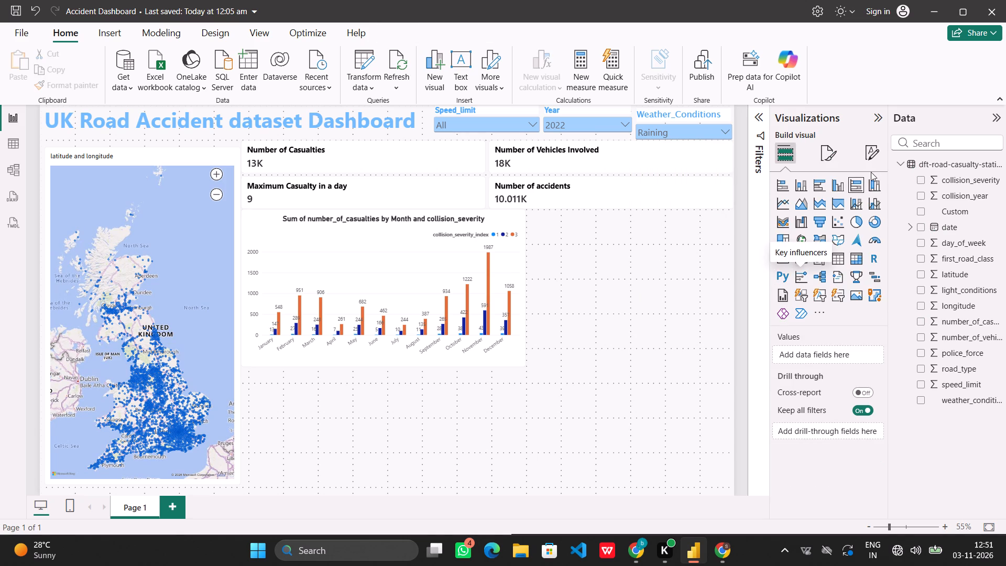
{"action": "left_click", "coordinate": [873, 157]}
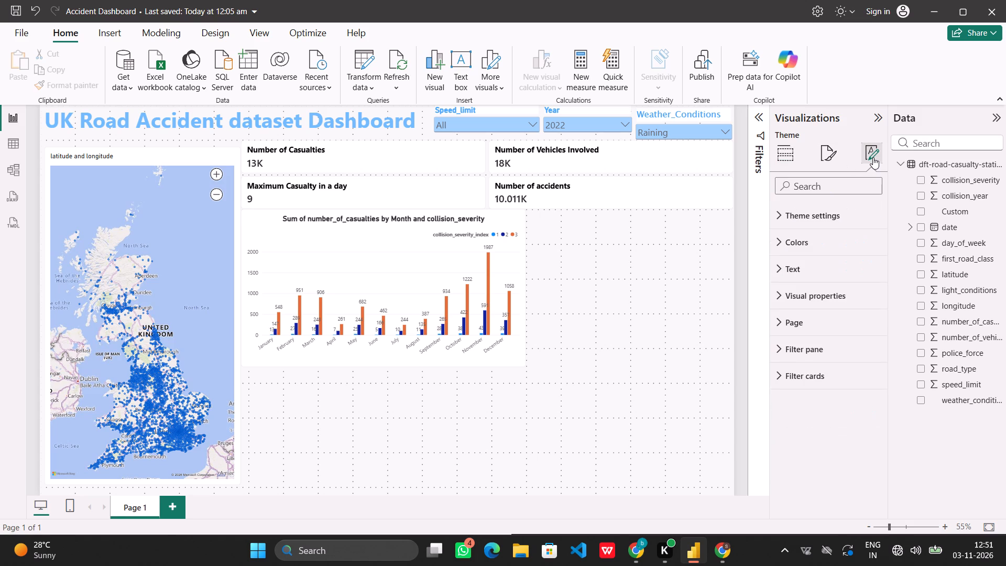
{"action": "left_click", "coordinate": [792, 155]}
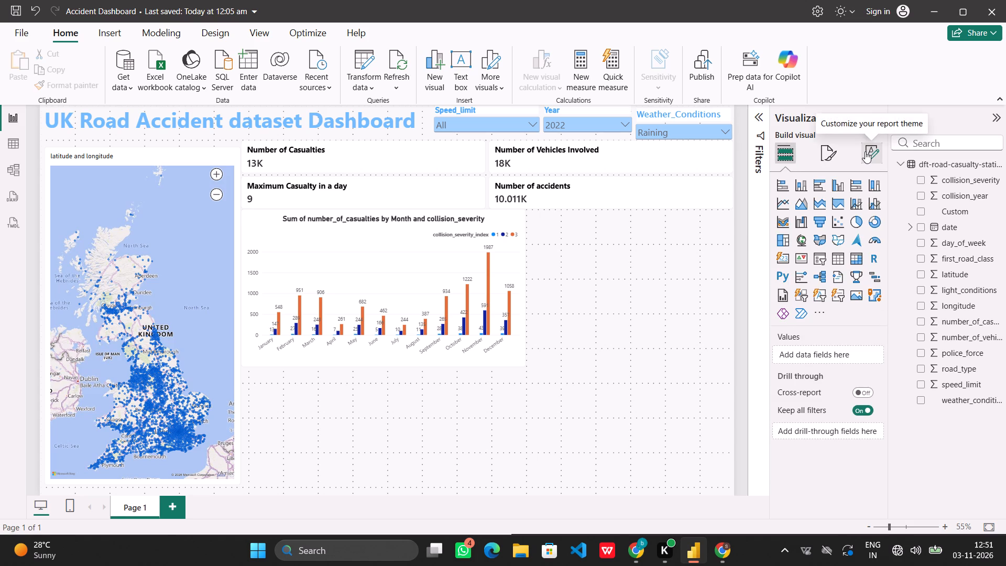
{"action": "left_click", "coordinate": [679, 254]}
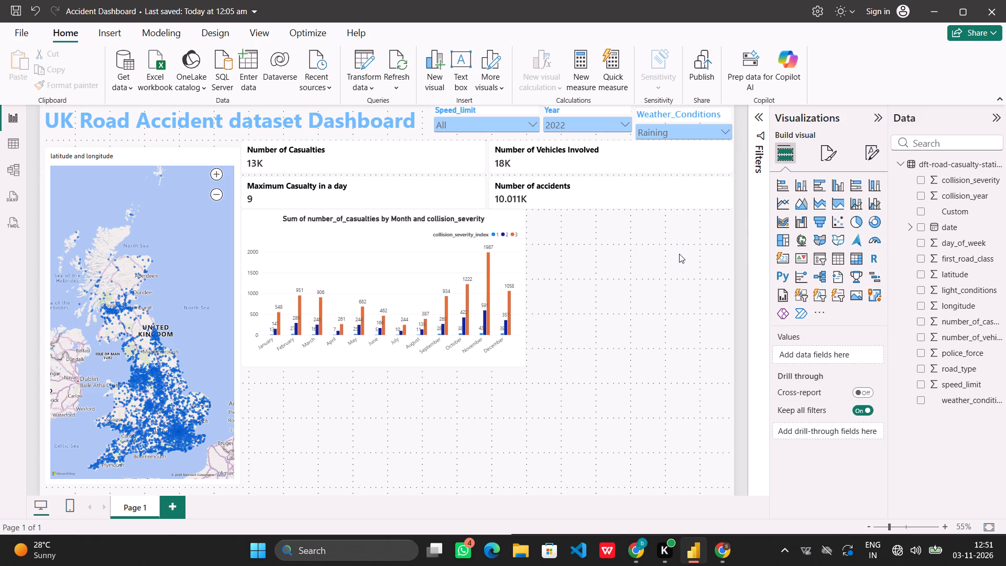
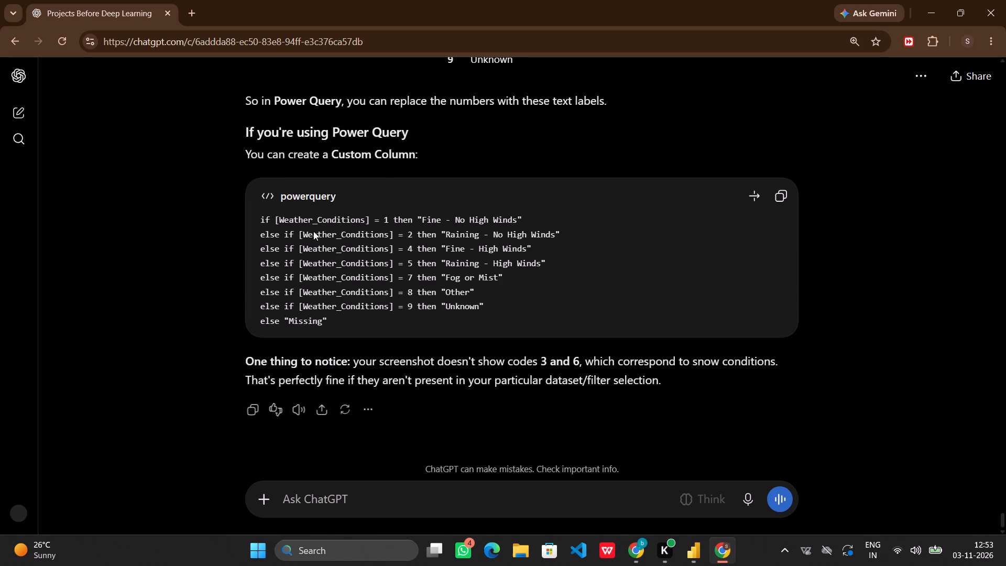
{"action": "scroll", "coordinate": [419, 258], "scroll_direction": "up", "scroll_amount": 7}
{"action": "scroll", "coordinate": [419, 258], "scroll_direction": "up", "scroll_amount": 15}
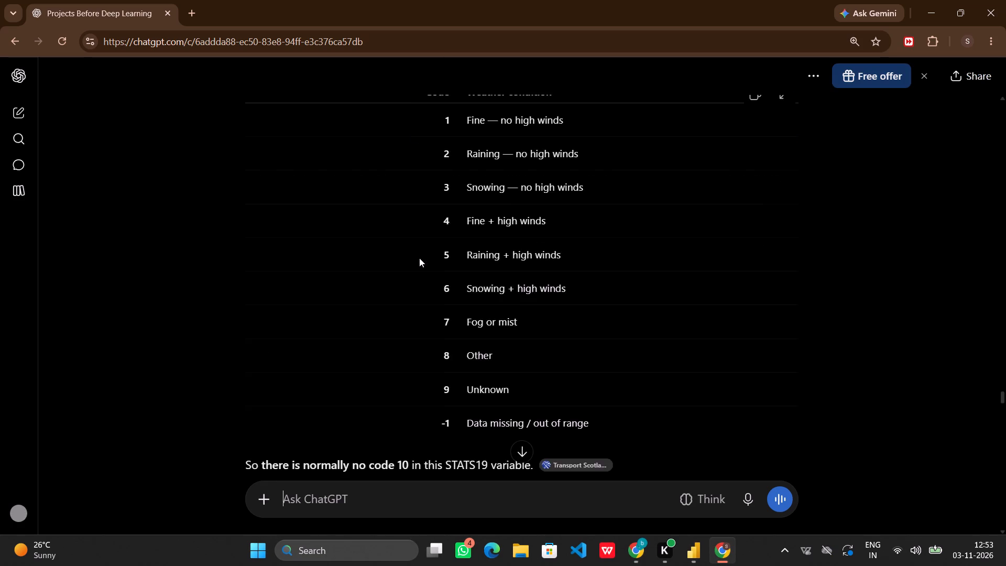
{"action": "scroll", "coordinate": [419, 258], "scroll_direction": "up", "scroll_amount": 10}
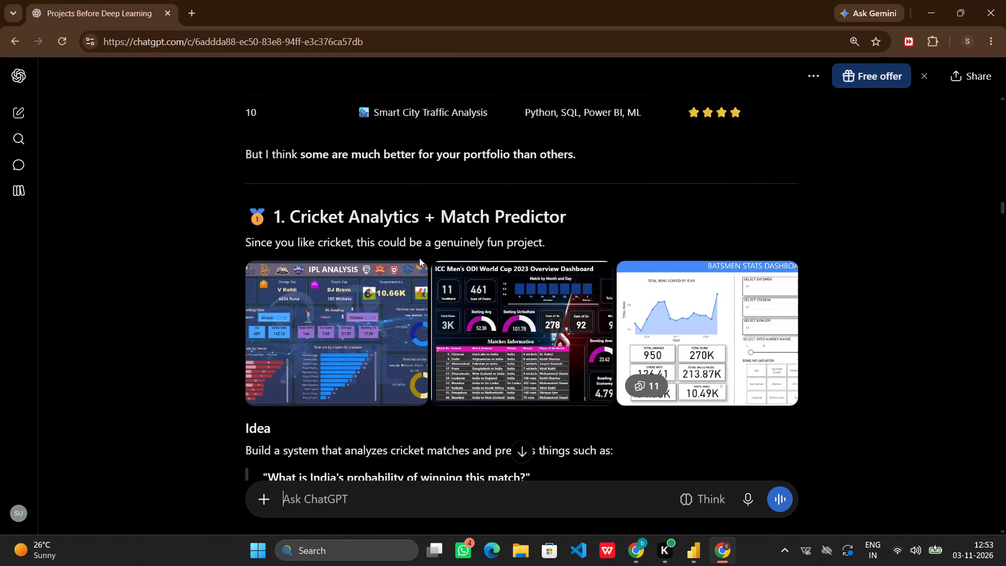
{"action": "scroll", "coordinate": [419, 258], "scroll_direction": "down", "scroll_amount": 3}
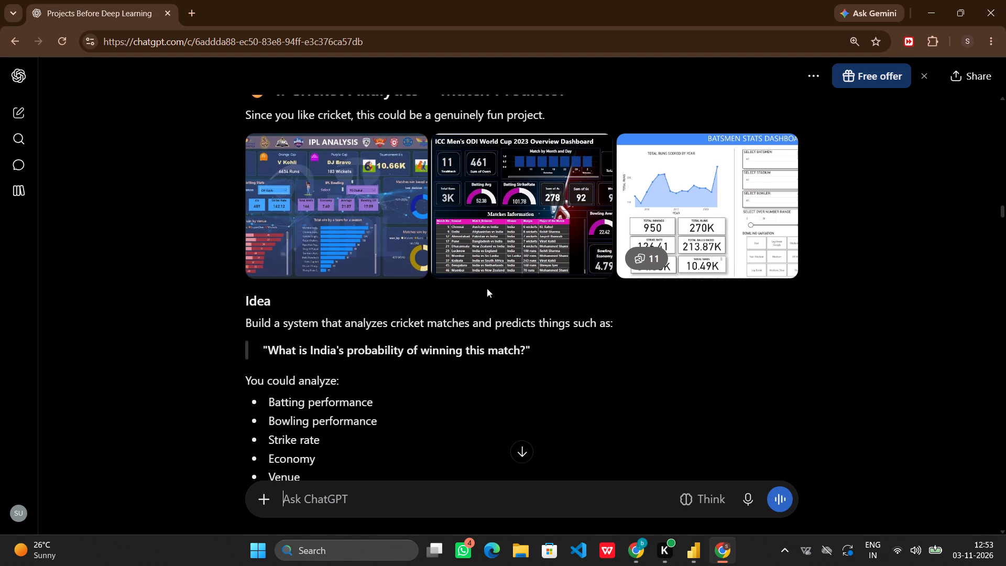
{"action": "scroll", "coordinate": [487, 288], "scroll_direction": "down", "scroll_amount": 9}
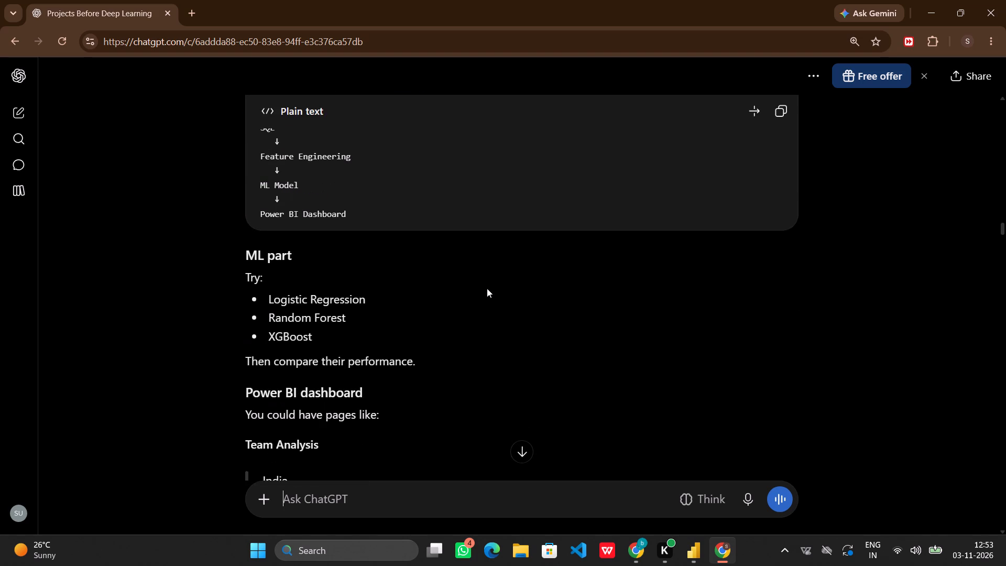
{"action": "scroll", "coordinate": [487, 288], "scroll_direction": "down", "scroll_amount": 3}
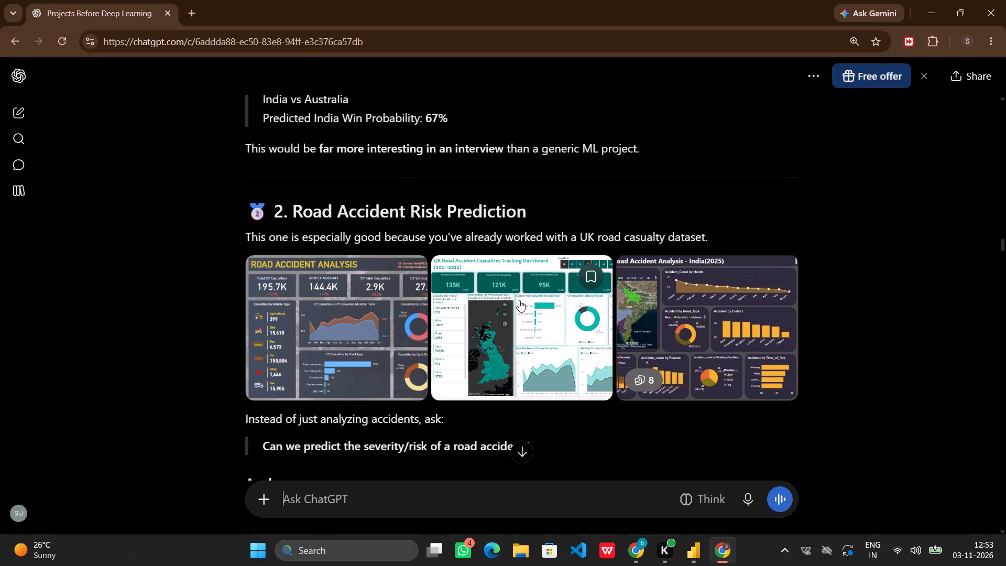
{"action": "left_click", "coordinate": [505, 325]}
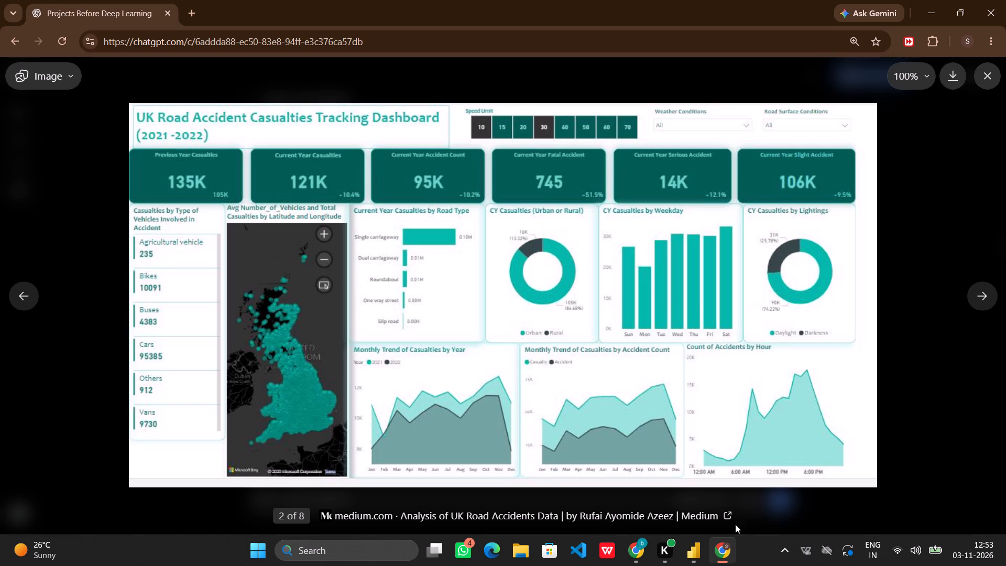
Open the recent dft-road-casualty-statistics-collision-last-5-years .xlsx file from File Explorer, always using Excel for this file type.
{"action": "left_click", "coordinate": [705, 551]}
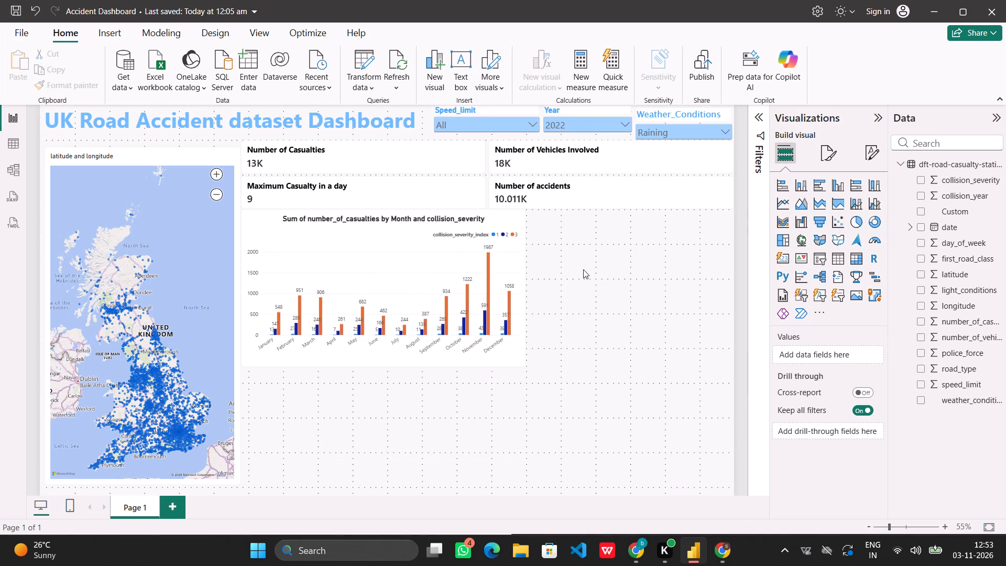
{"action": "left_click", "coordinate": [524, 548]}
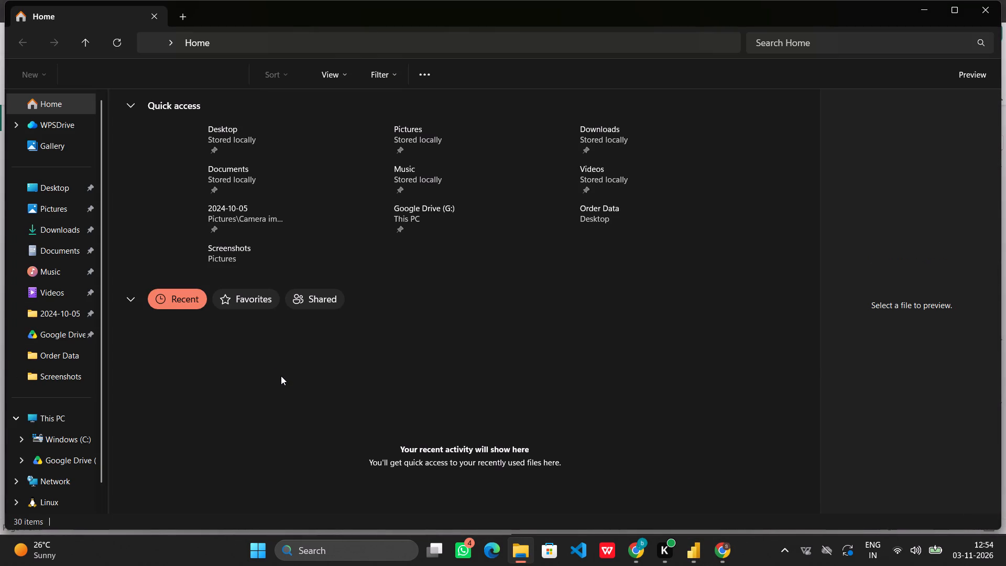
{"action": "left_click", "coordinate": [278, 364]}
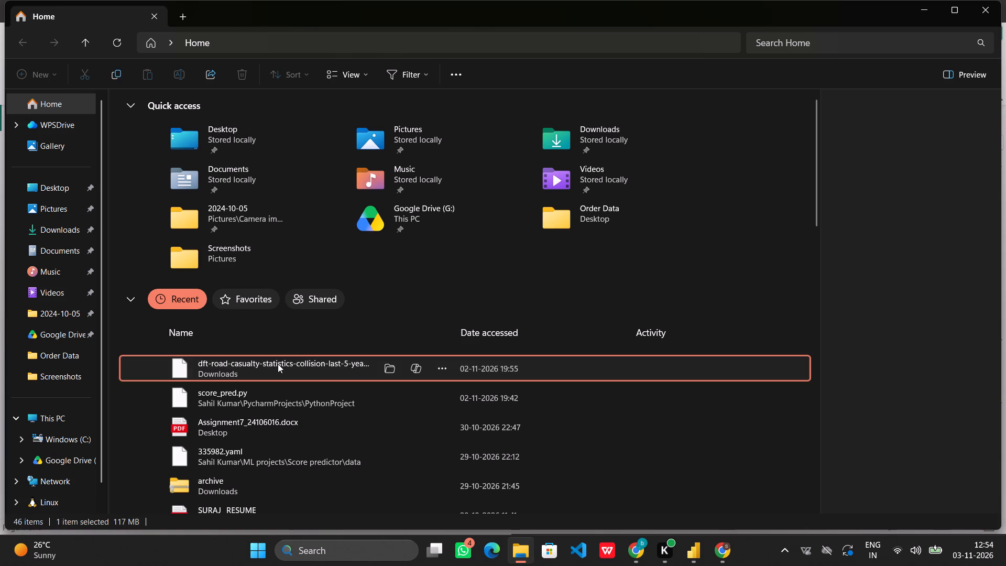
{"action": "double_click", "coordinate": [278, 364]}
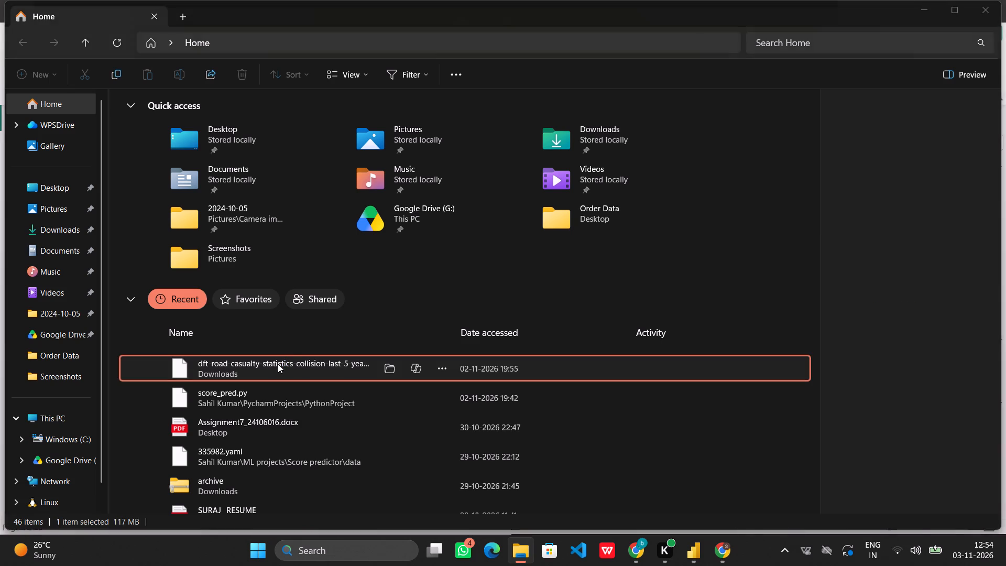
{"action": "left_click", "coordinate": [431, 167]}
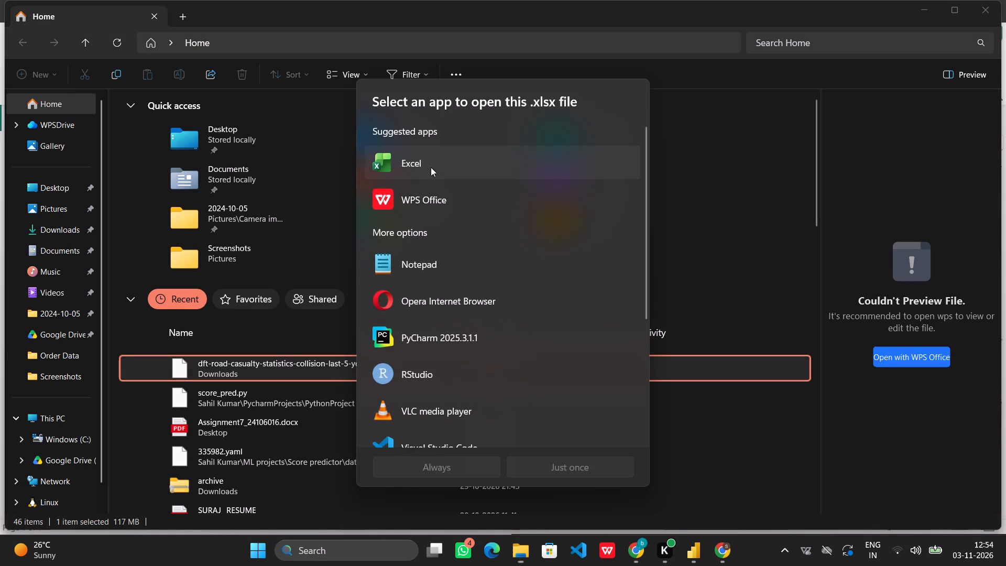
{"action": "left_click", "coordinate": [458, 462]}
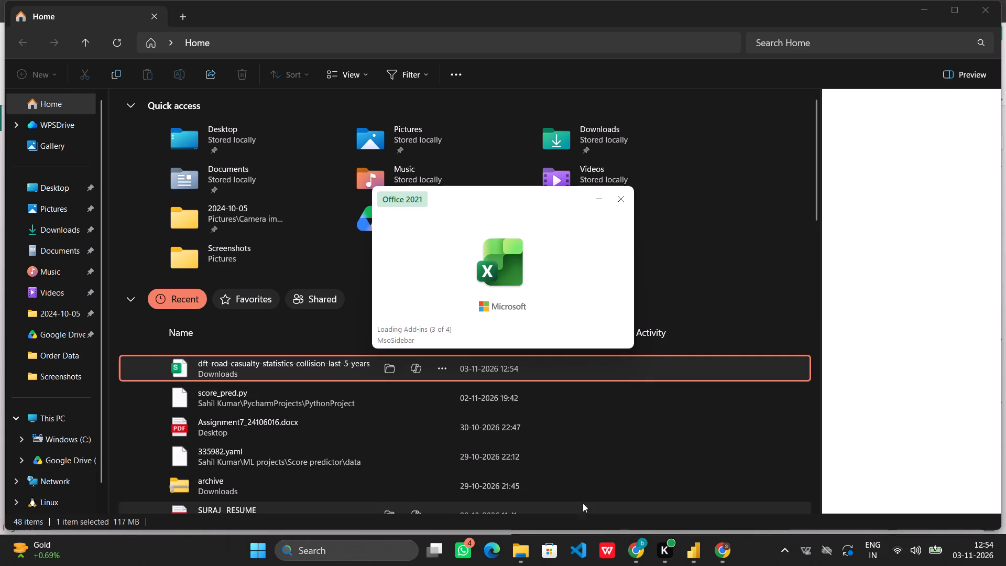
Switch to Chrome and review the sample UK casualties dashboard while the workbook loads.
{"action": "left_click", "coordinate": [715, 557]}
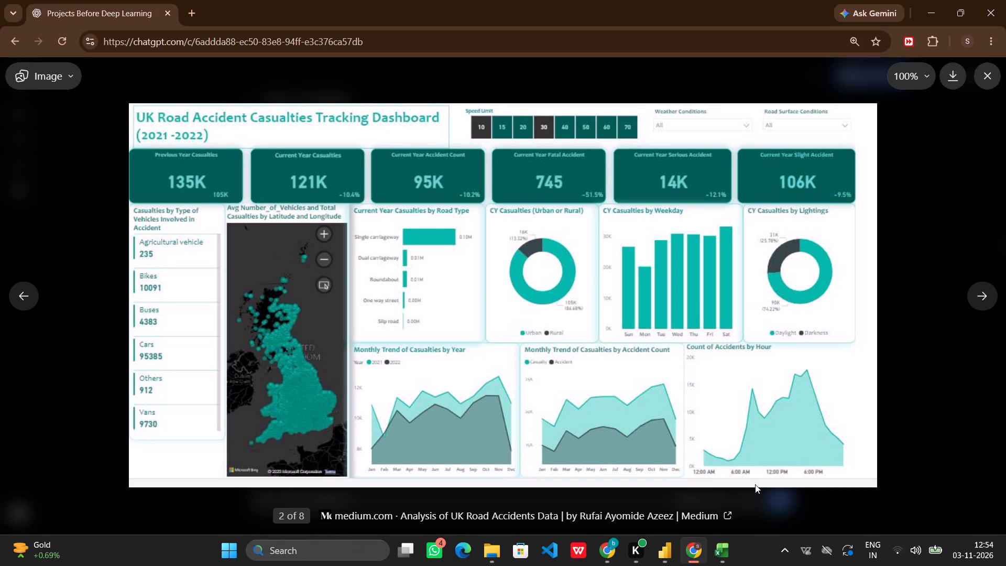
{"action": "left_click", "coordinate": [726, 549]}
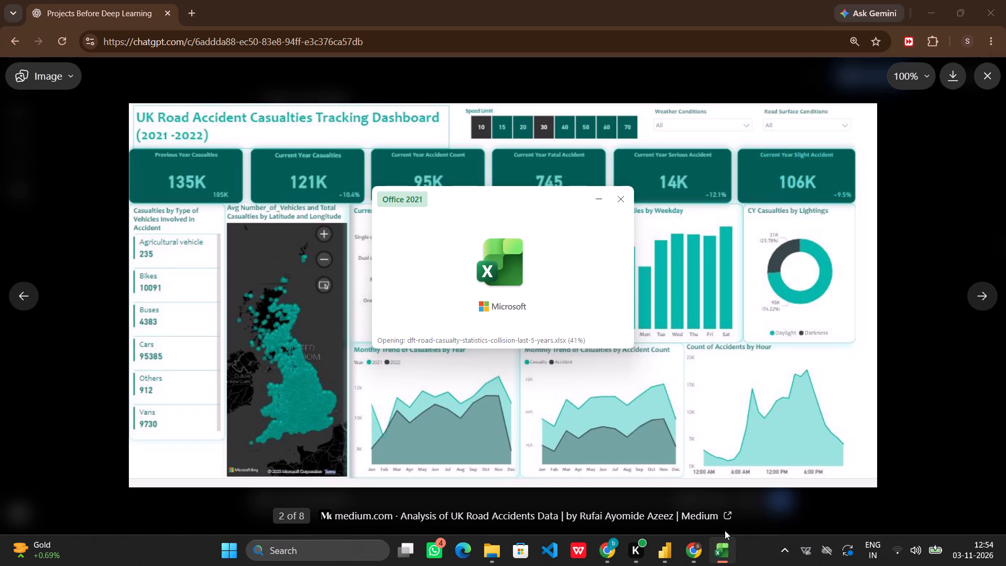
{"action": "left_click", "coordinate": [689, 402]}
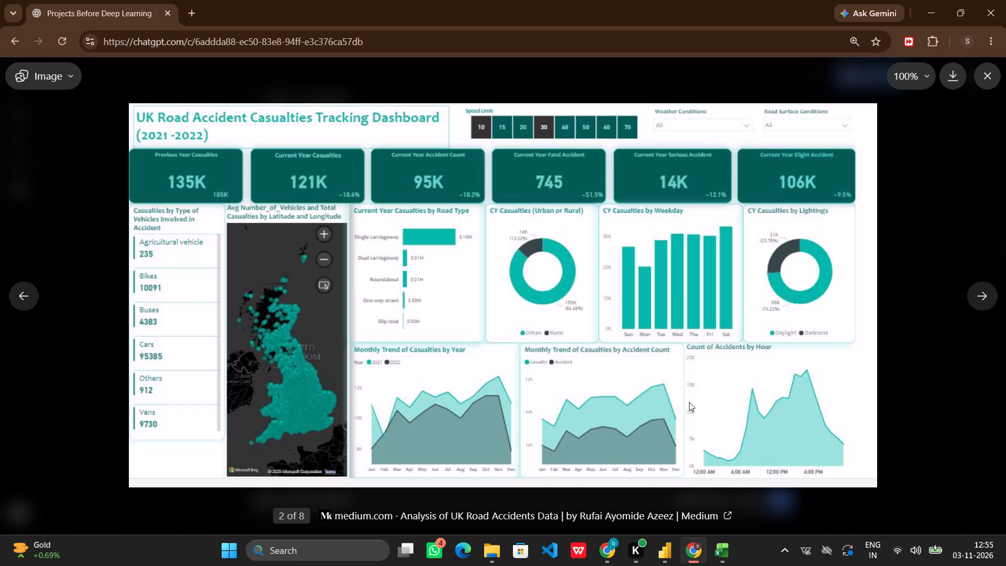
In the Excel workbook, look across the collision dataset's columns and widen the urban_or_rural_area column to fit its full header.
{"action": "left_click", "coordinate": [726, 552]}
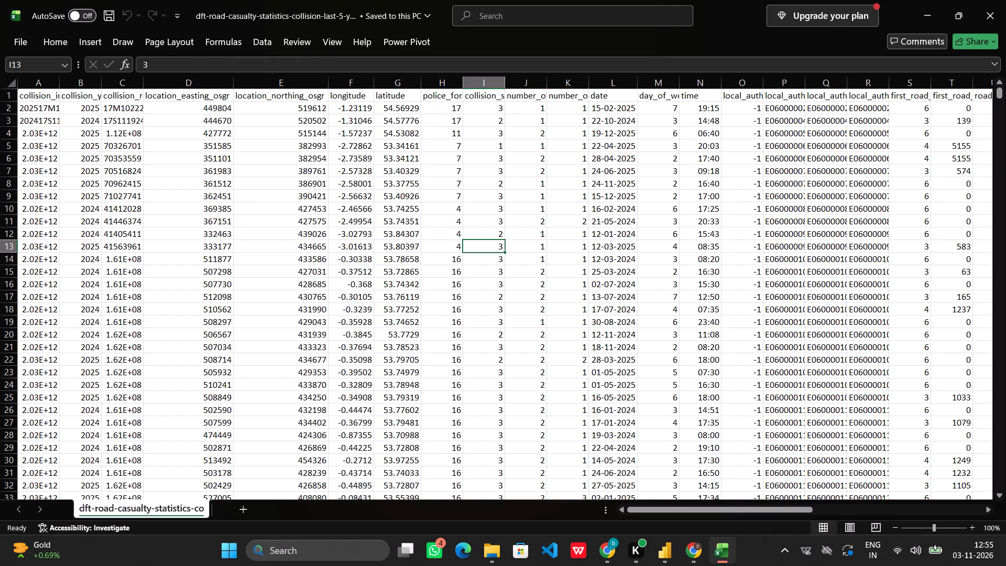
{"action": "scroll", "coordinate": [641, 353], "scroll_direction": "left", "scroll_amount": 2}
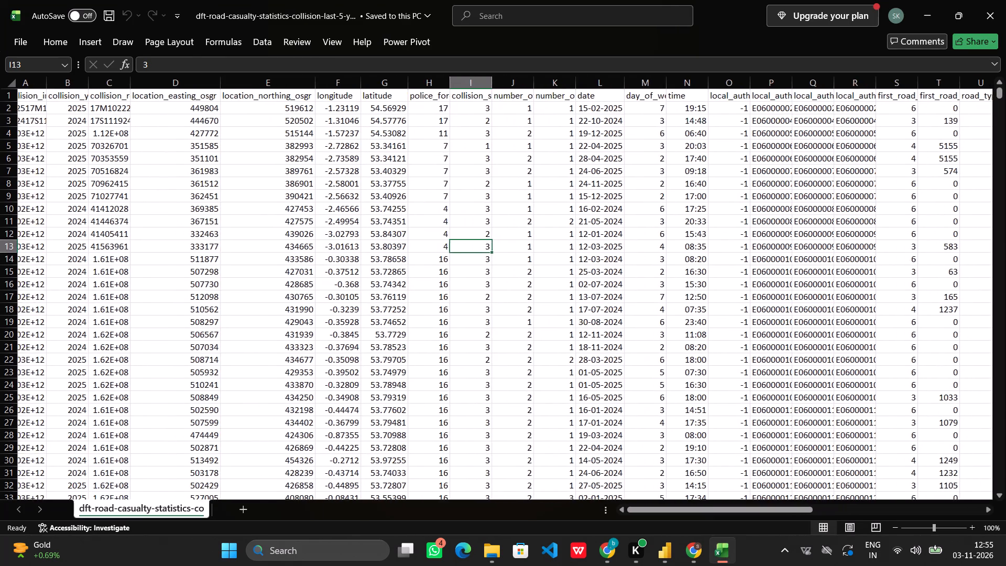
{"action": "scroll", "coordinate": [641, 353], "scroll_direction": "left", "scroll_amount": 4}
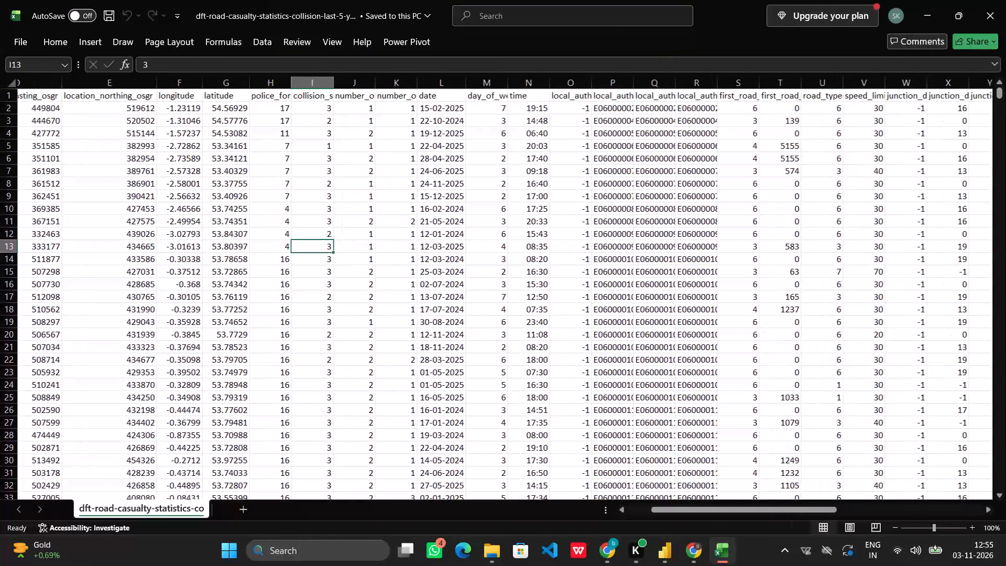
{"action": "scroll", "coordinate": [641, 353], "scroll_direction": "left", "scroll_amount": 4}
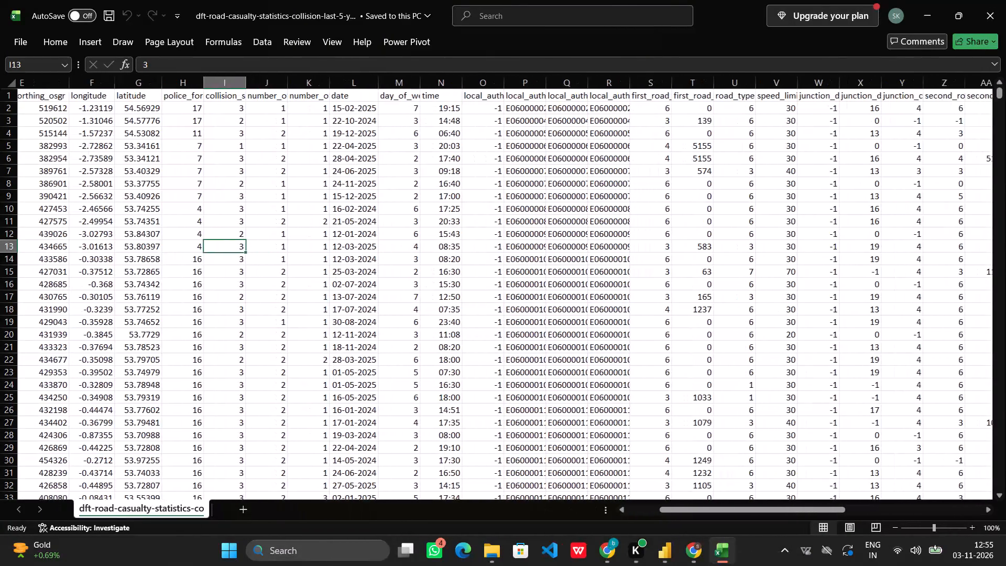
{"action": "scroll", "coordinate": [641, 353], "scroll_direction": "left", "scroll_amount": 3}
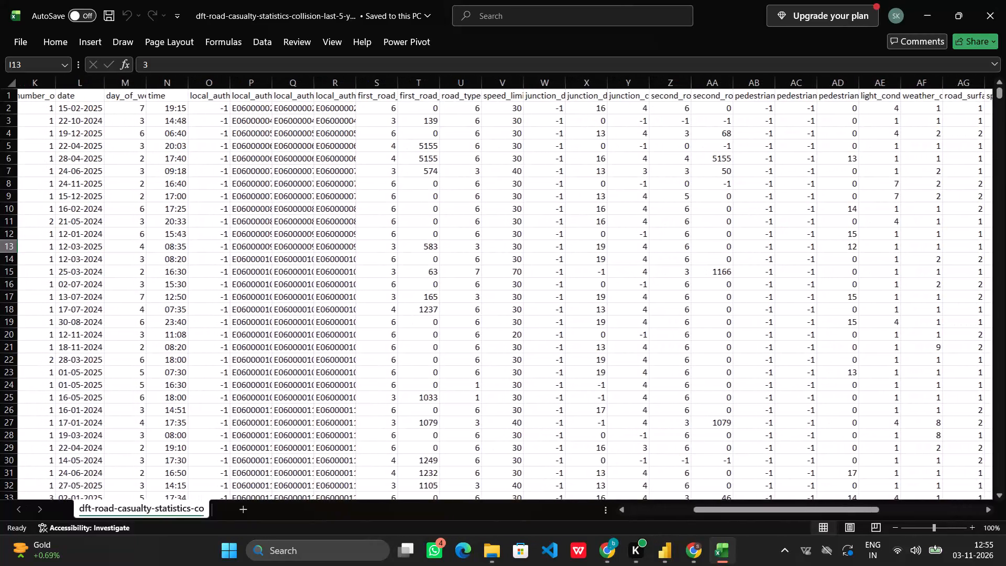
{"action": "scroll", "coordinate": [641, 353], "scroll_direction": "left", "scroll_amount": 2}
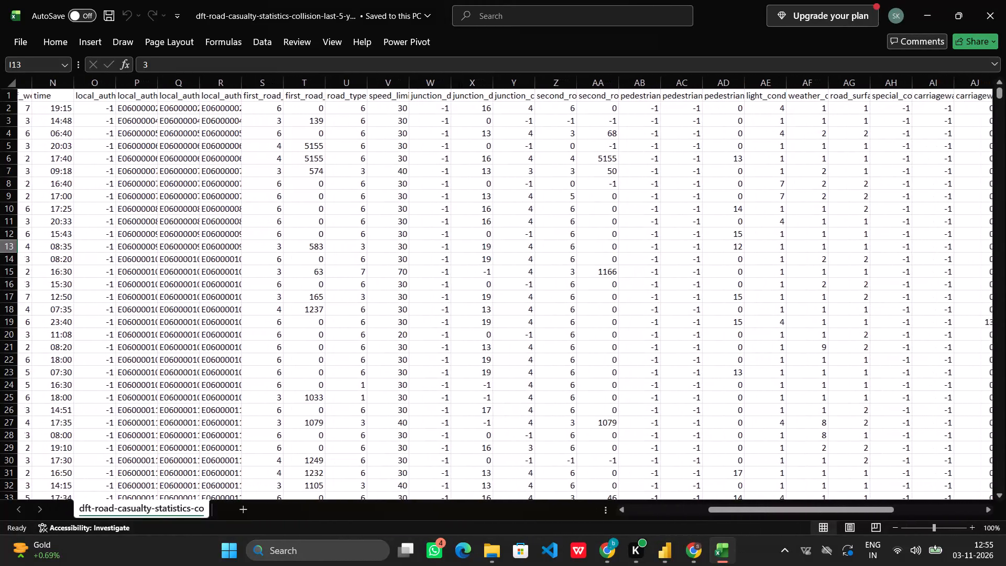
{"action": "scroll", "coordinate": [641, 353], "scroll_direction": "left", "scroll_amount": 2}
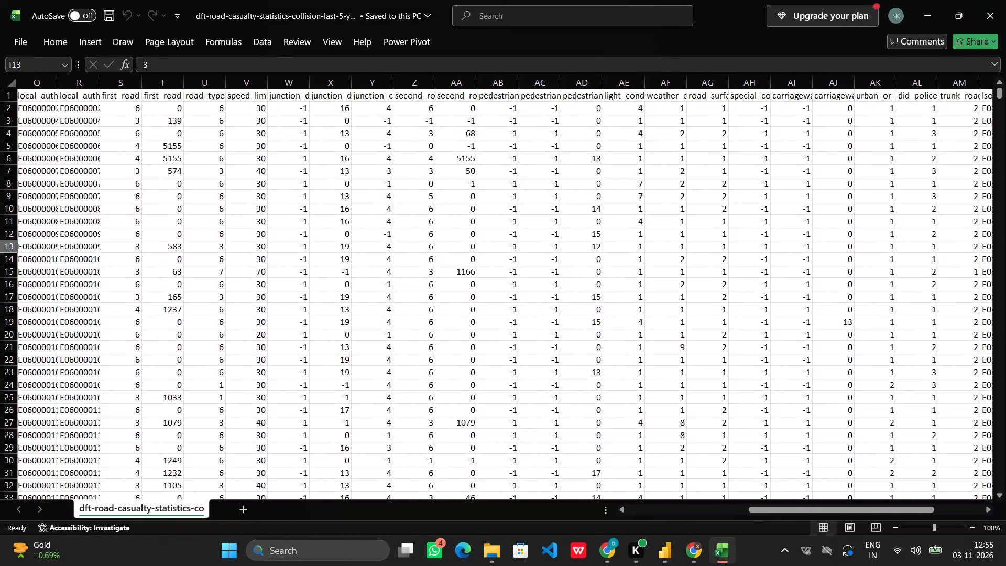
{"action": "scroll", "coordinate": [641, 353], "scroll_direction": "left", "scroll_amount": 3}
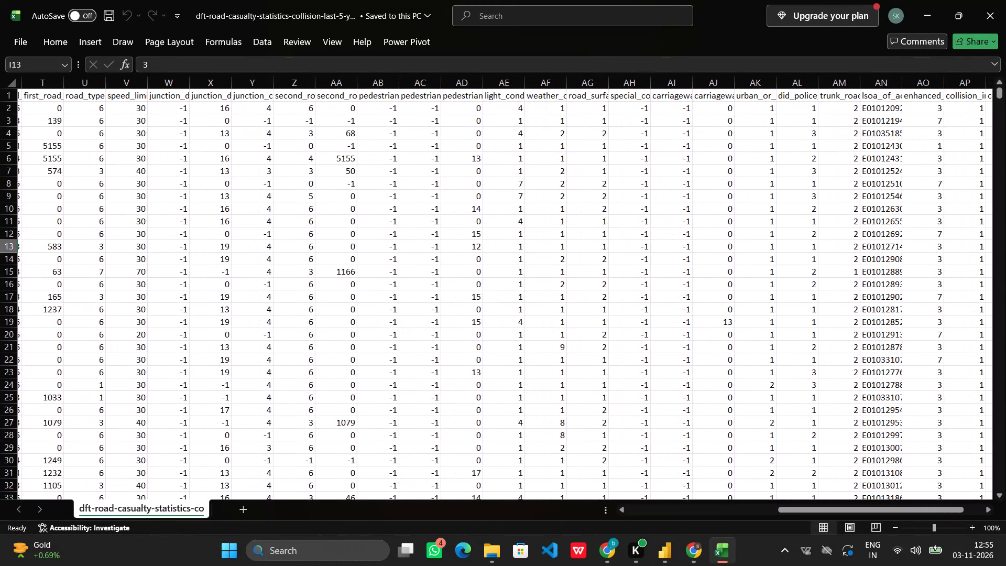
{"action": "double_click", "coordinate": [772, 82]}
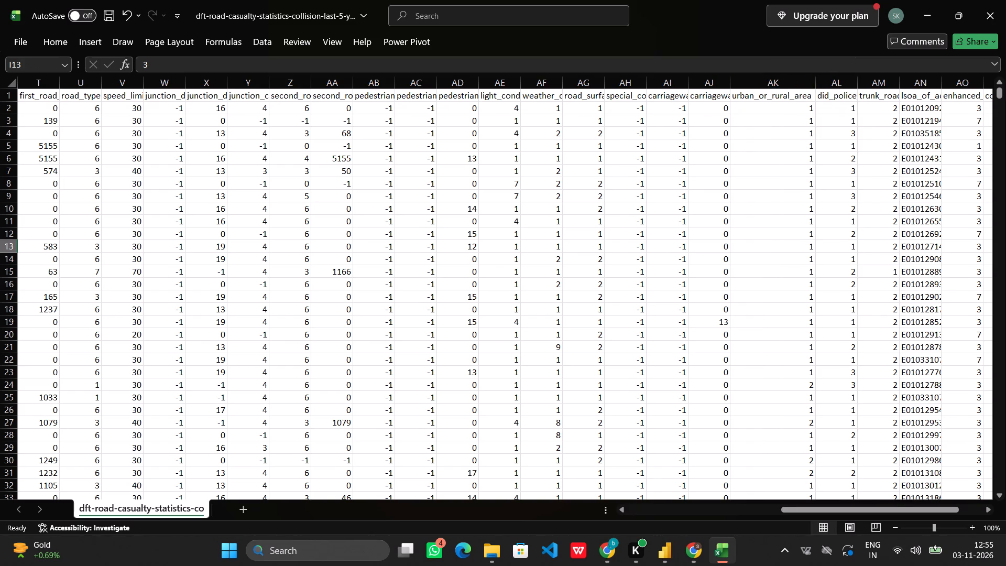
Switch to Power BI, open the road-casualty query in the Power Query Editor and examine its columns across to Custom.
{"action": "left_click", "coordinate": [674, 552]}
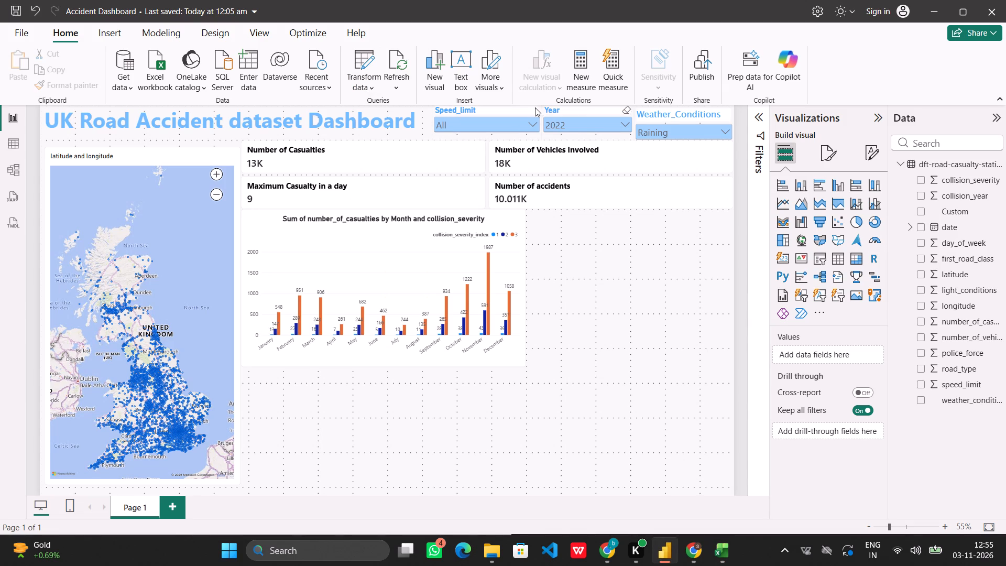
{"action": "left_click", "coordinate": [368, 78]}
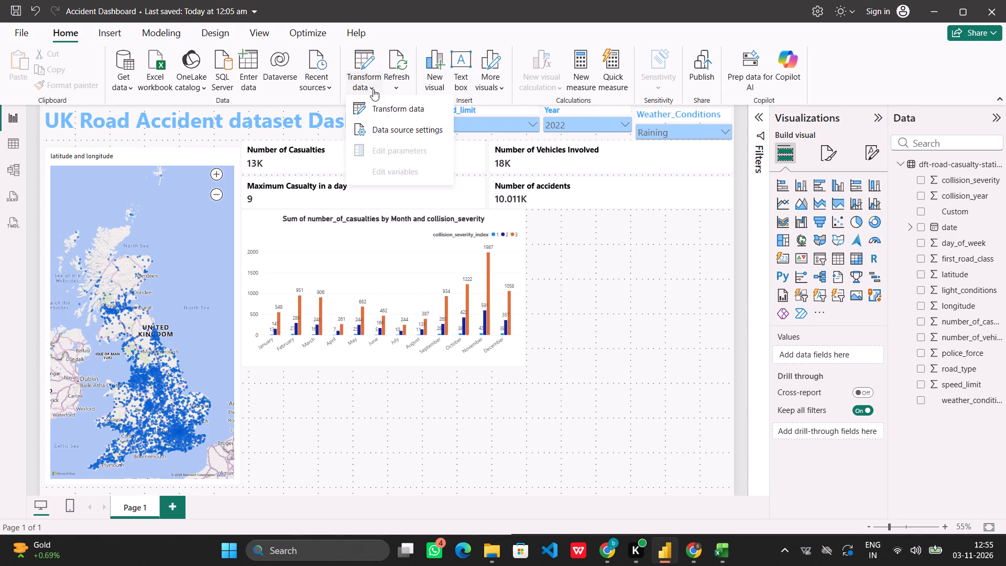
{"action": "left_click", "coordinate": [382, 107]}
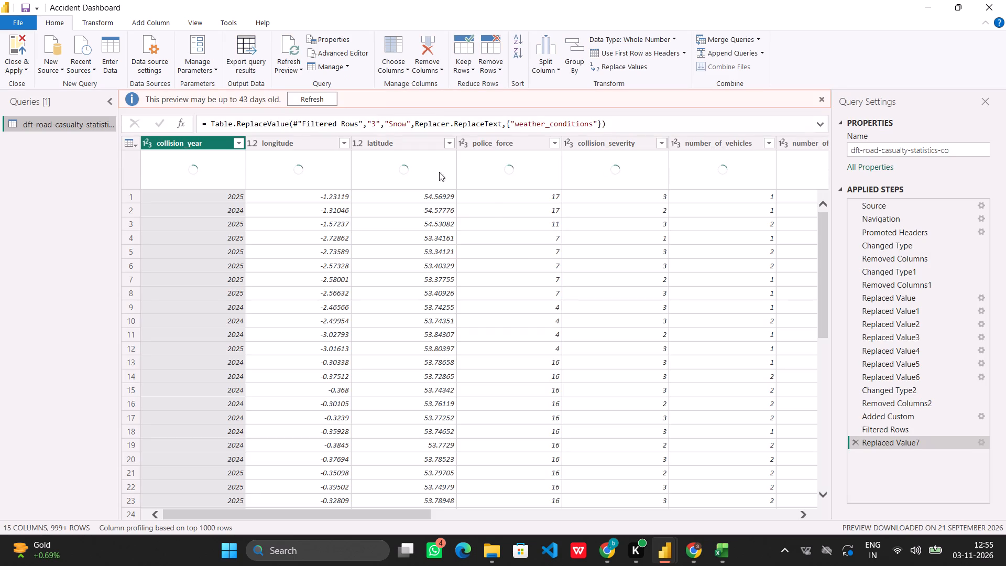
{"action": "scroll", "coordinate": [538, 252], "scroll_direction": "left", "scroll_amount": 1}
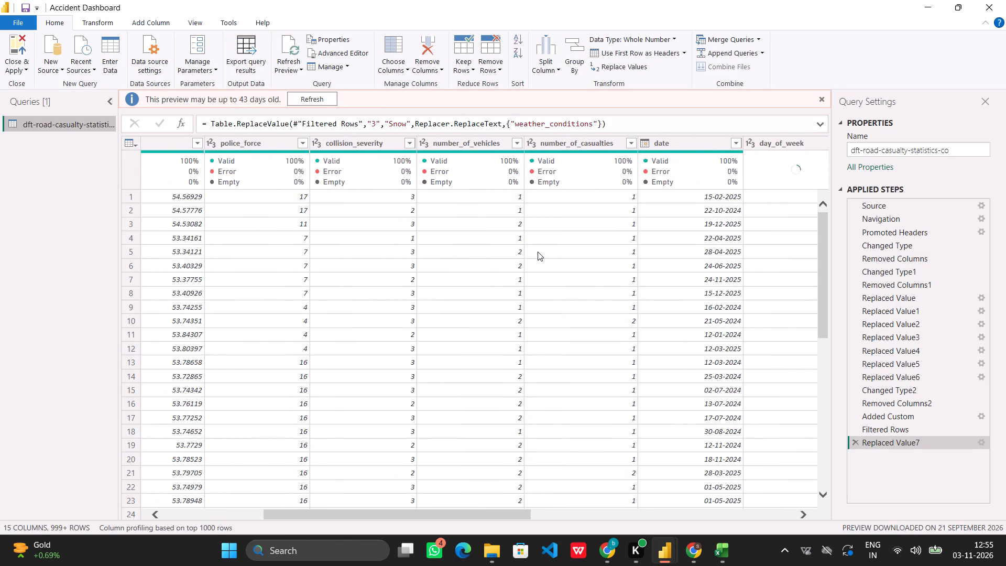
{"action": "scroll", "coordinate": [538, 252], "scroll_direction": "left", "scroll_amount": 3}
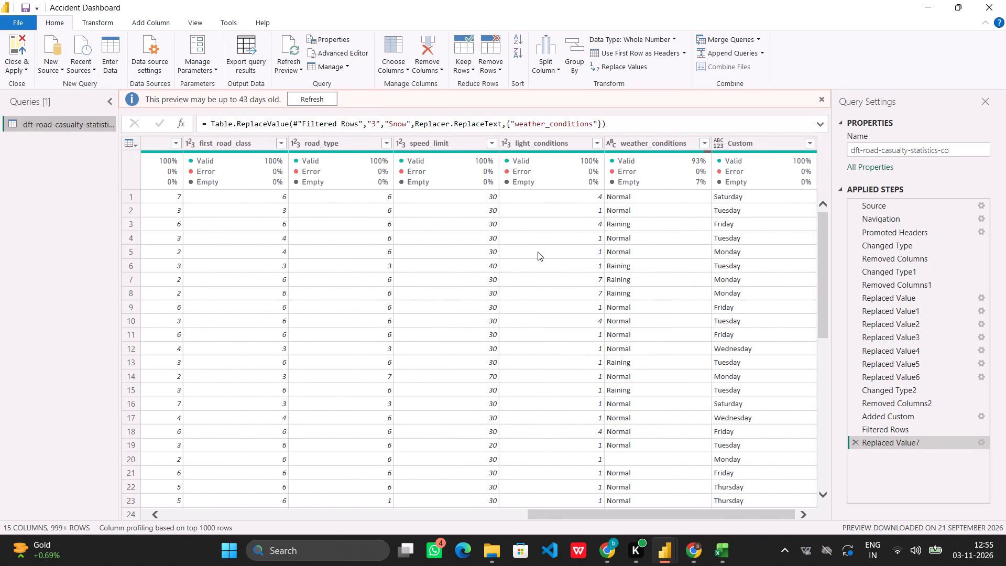
{"action": "scroll", "coordinate": [538, 252], "scroll_direction": "left", "scroll_amount": 3}
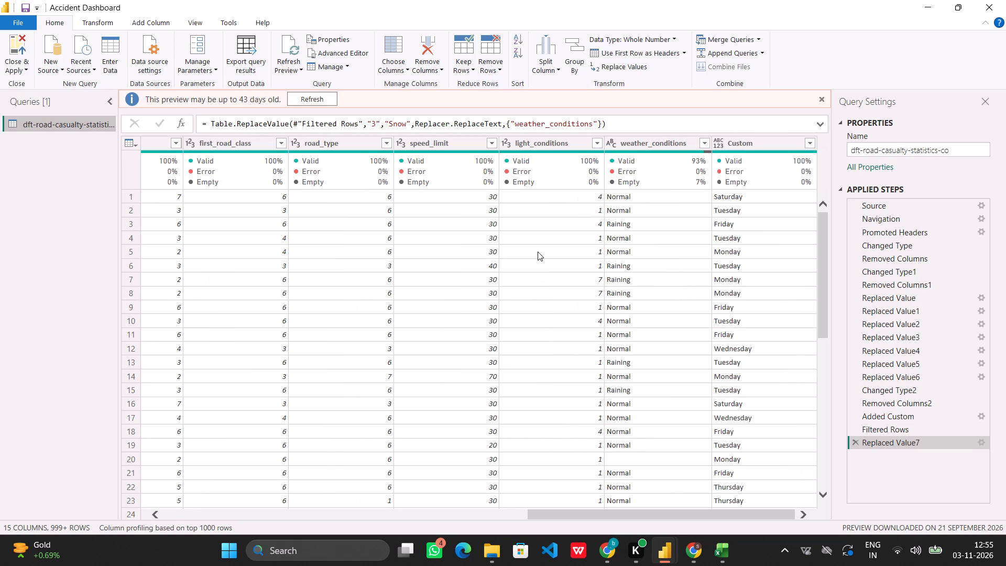
{"action": "scroll", "coordinate": [538, 252], "scroll_direction": "up", "scroll_amount": 1}
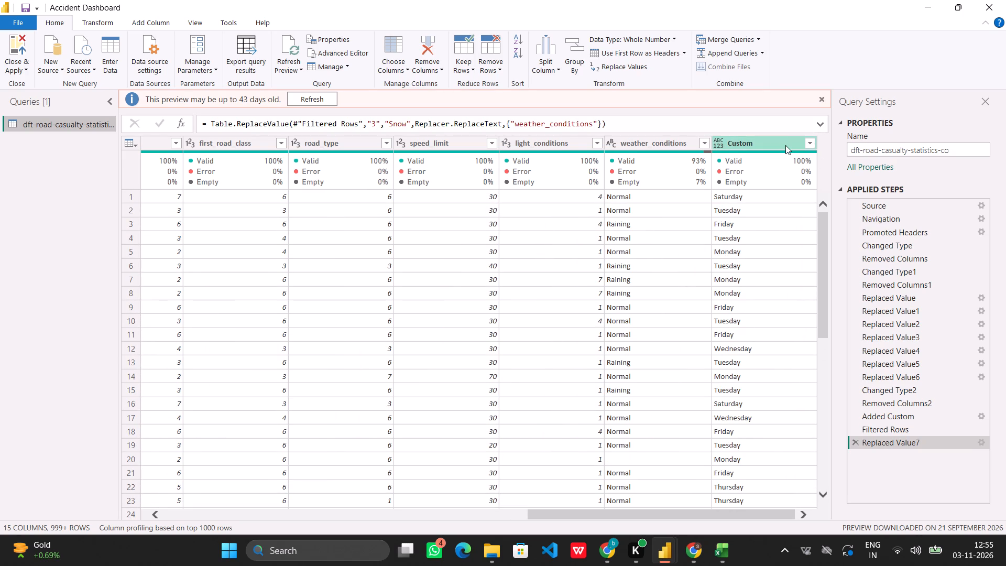
Rename the Custom column holding the day names as Weekday.
{"action": "left_click", "coordinate": [785, 145]}
{"action": "right_click", "coordinate": [785, 145]}
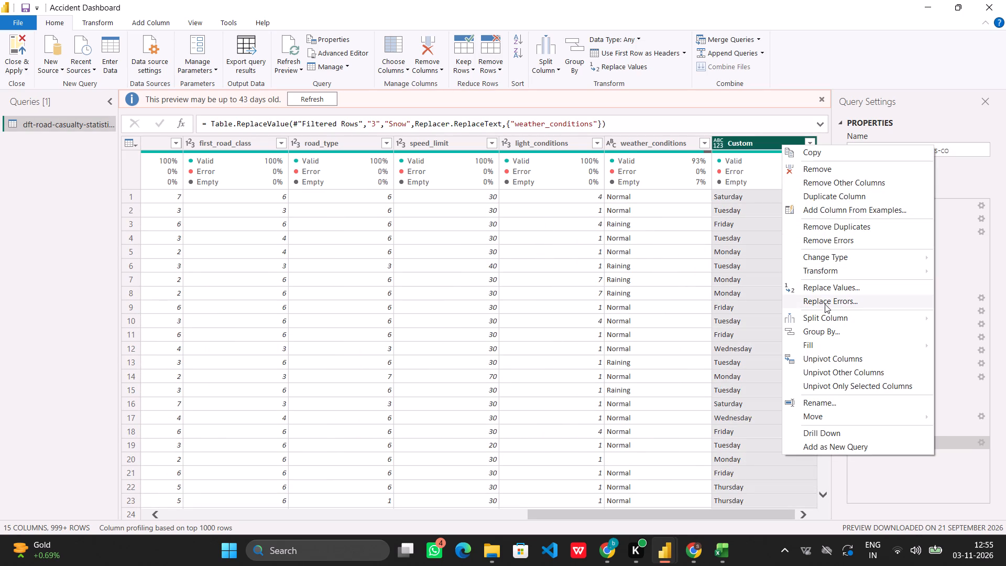
{"action": "double_click", "coordinate": [758, 141]}
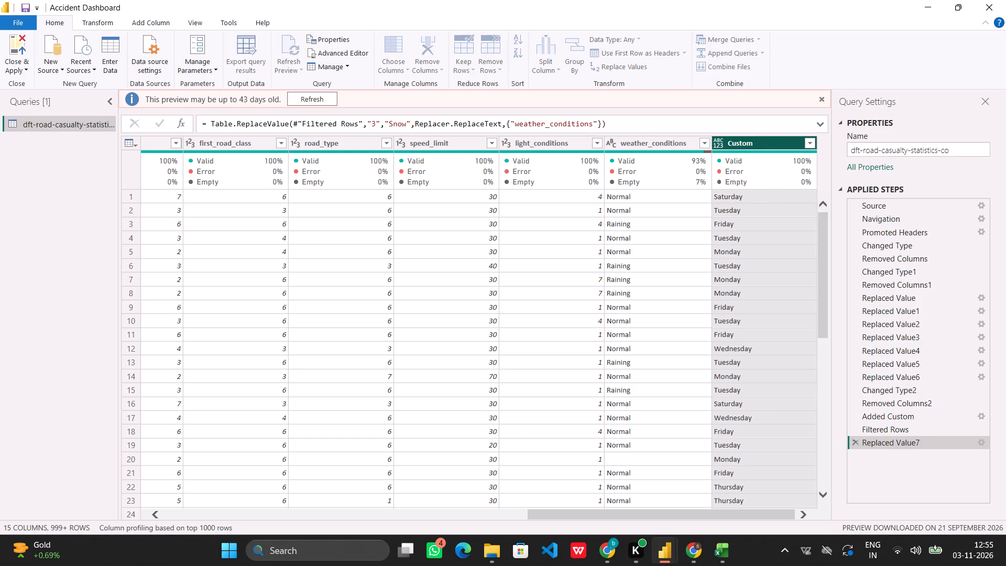
{"action": "key", "text": "BackSpace"}
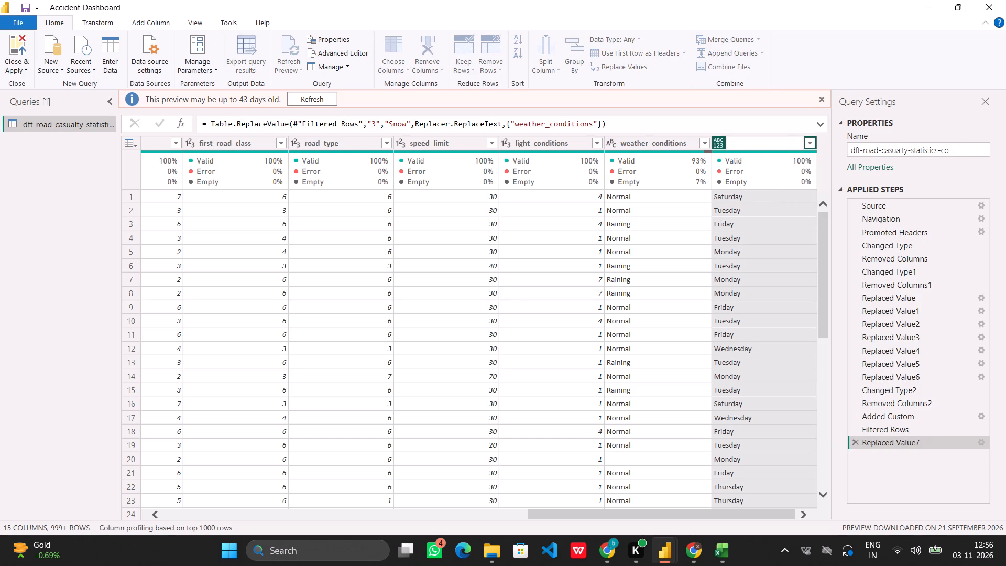
{"action": "key", "text": "w"}
{"action": "key", "text": "BackSpace"}
{"action": "key", "text": "w"}
{"action": "type", "text": "eekday"}
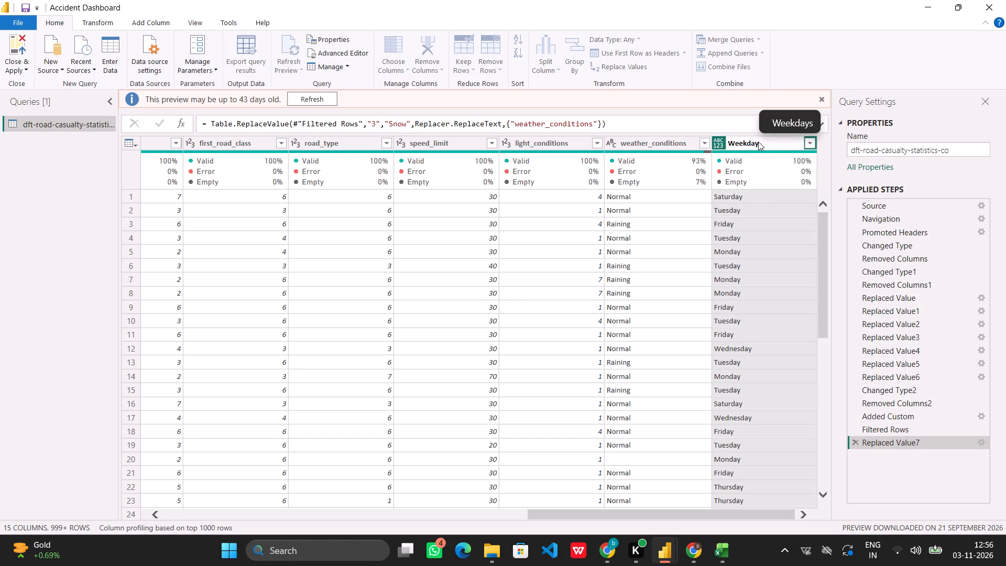
{"action": "left_click", "coordinate": [751, 236]}
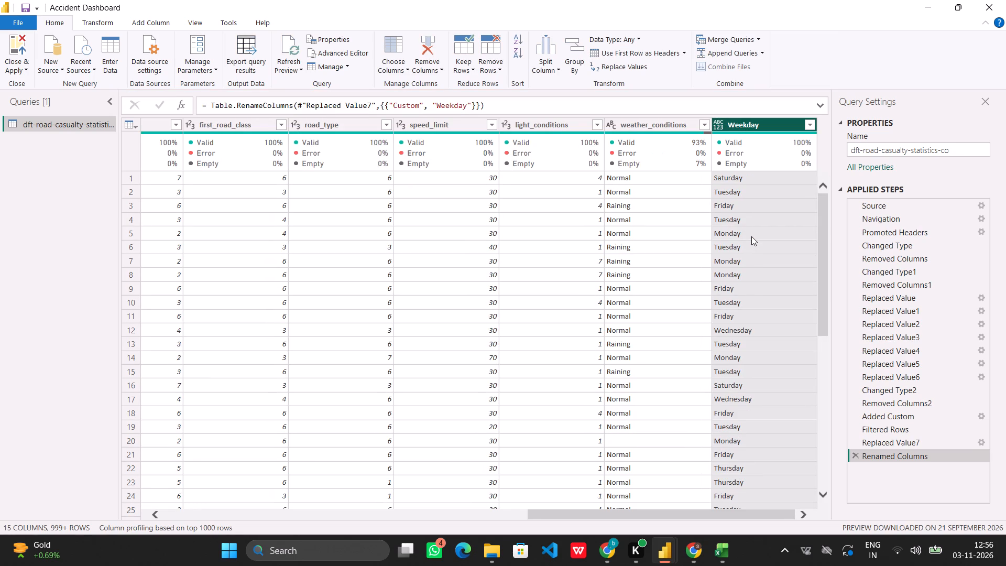
Delete the Removed Columns2 applied step to bring back urban_or_rural_area and the other columns it dropped.
{"action": "left_click", "coordinate": [889, 401]}
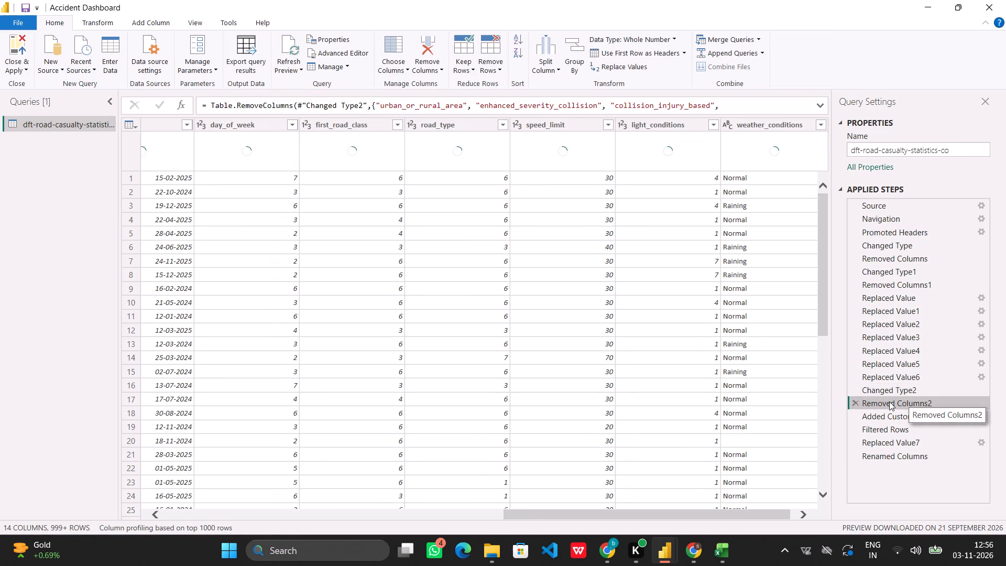
{"action": "left_click", "coordinate": [855, 404]}
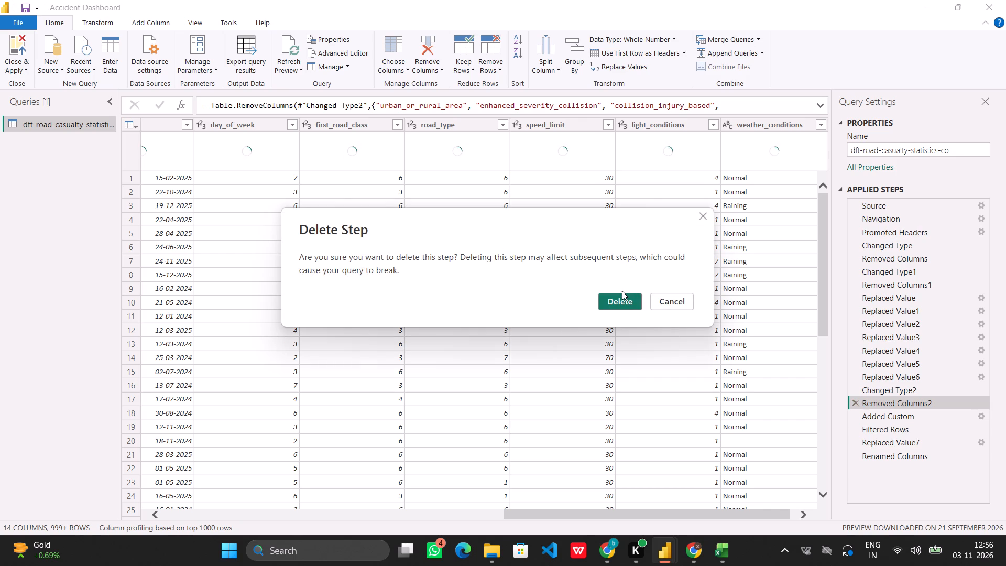
{"action": "left_click", "coordinate": [622, 300]}
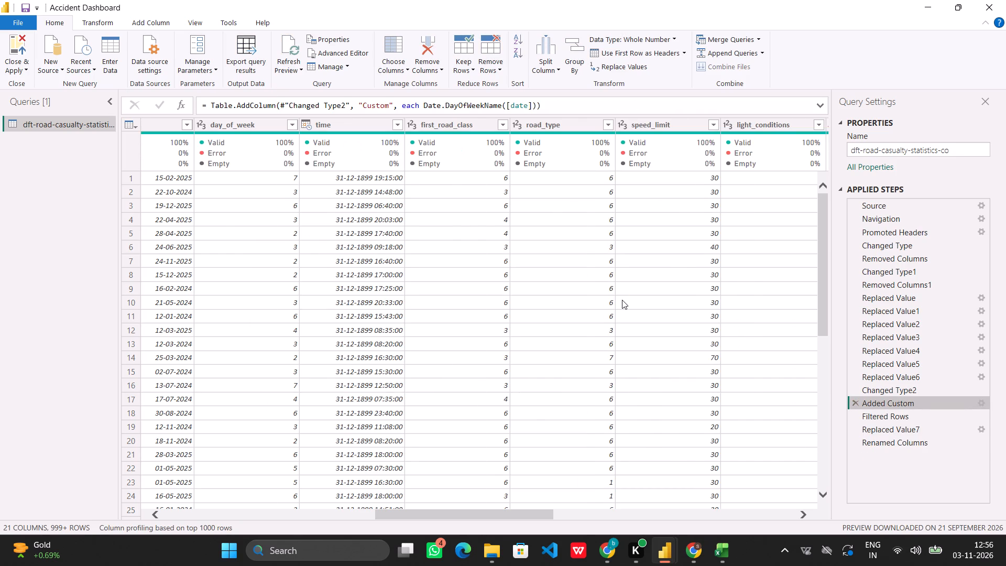
Examine the query's full set of columns at the Added Custom step, from collision_year across to Custom, and locate urban_or_rural_area.
{"action": "scroll", "coordinate": [622, 300], "scroll_direction": "left", "scroll_amount": 4}
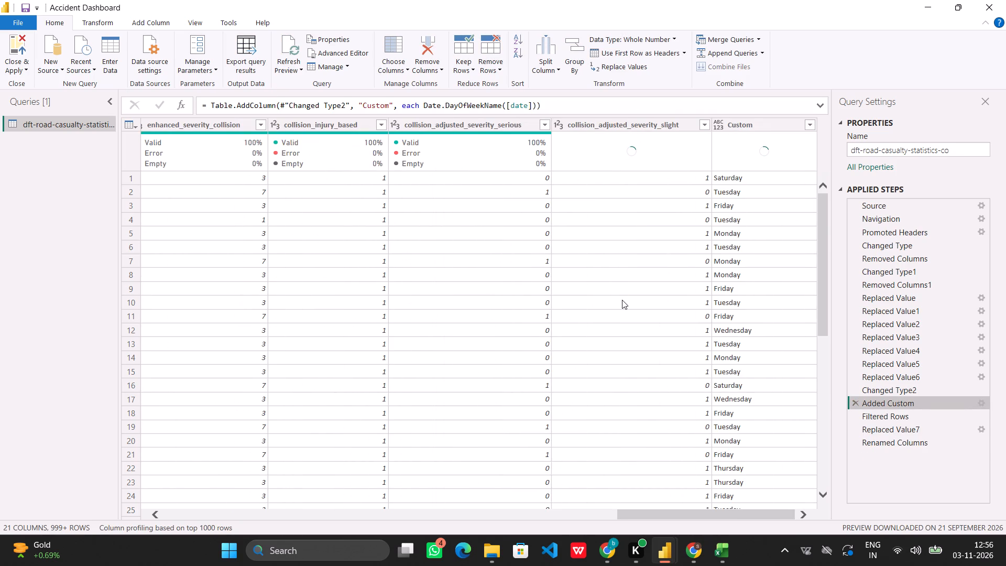
{"action": "scroll", "coordinate": [622, 300], "scroll_direction": "right", "scroll_amount": 1}
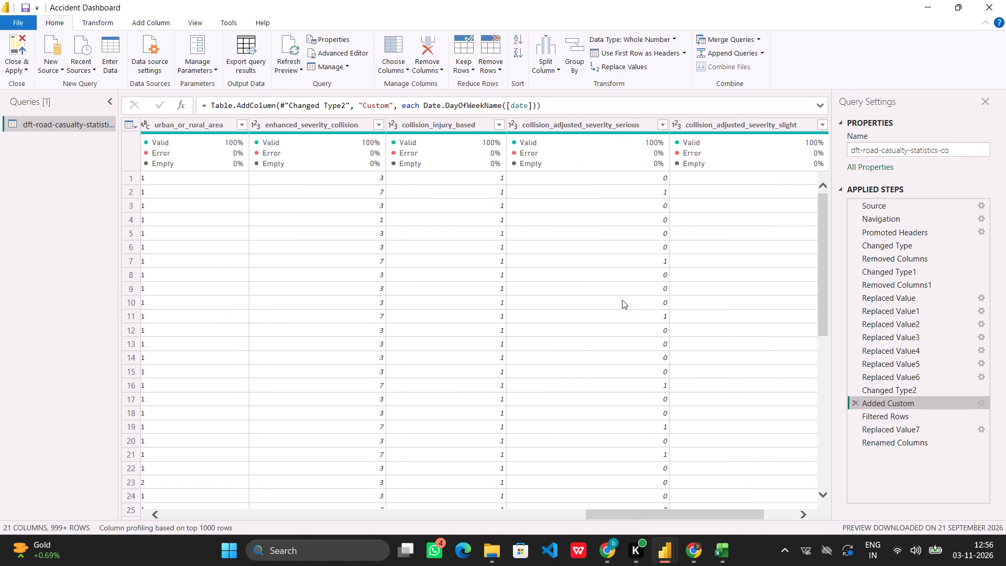
{"action": "scroll", "coordinate": [622, 300], "scroll_direction": "right", "scroll_amount": 2}
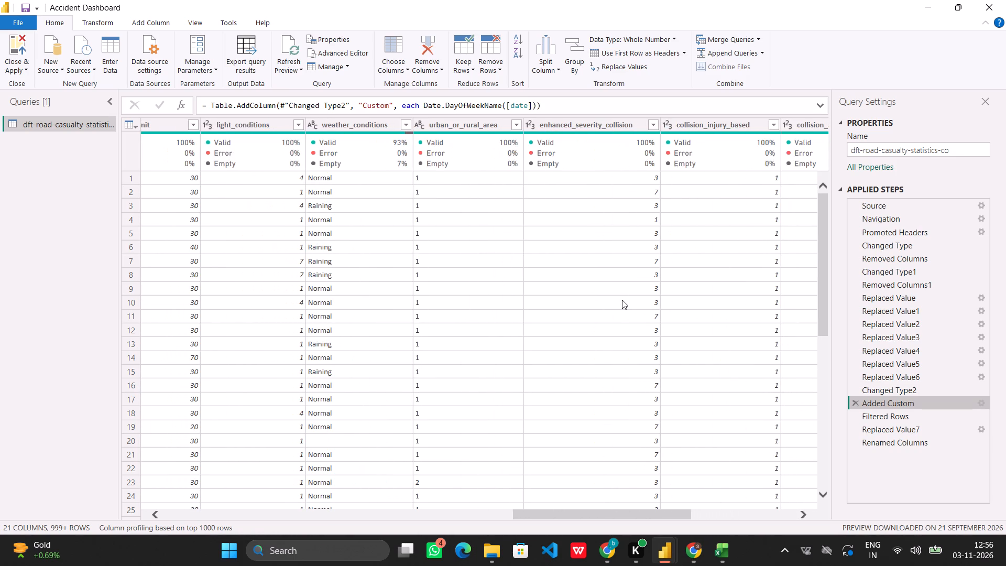
{"action": "scroll", "coordinate": [622, 300], "scroll_direction": "right", "scroll_amount": 1}
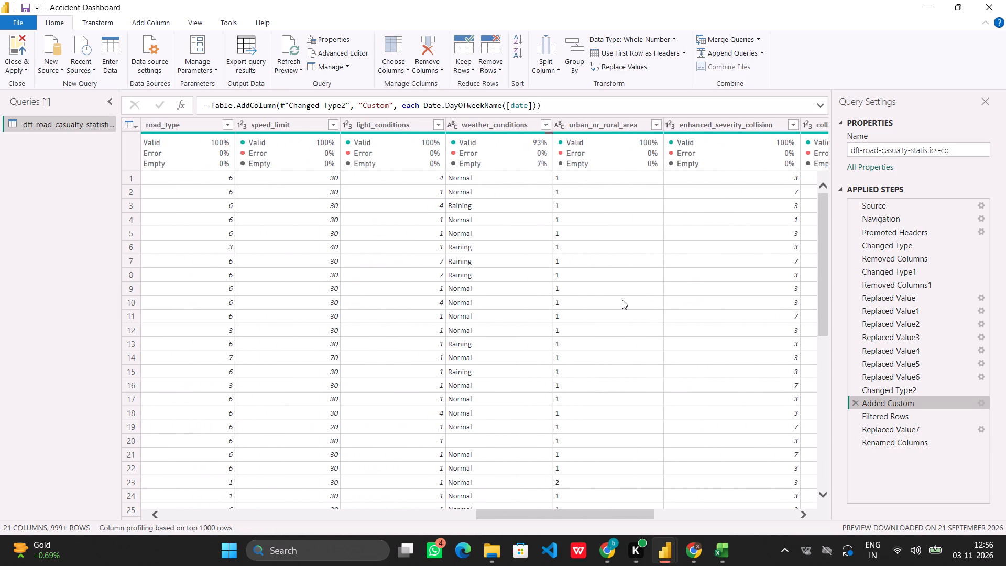
{"action": "scroll", "coordinate": [622, 300], "scroll_direction": "right", "scroll_amount": 1}
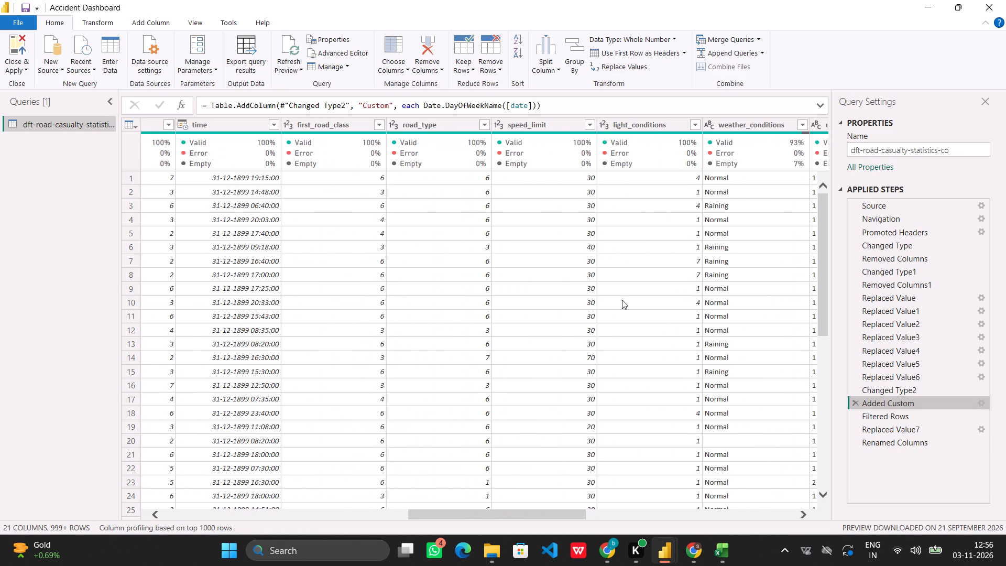
{"action": "scroll", "coordinate": [622, 300], "scroll_direction": "up", "scroll_amount": 1}
{"action": "scroll", "coordinate": [622, 300], "scroll_direction": "right", "scroll_amount": 1}
{"action": "scroll", "coordinate": [622, 300], "scroll_direction": "up", "scroll_amount": 1}
{"action": "scroll", "coordinate": [622, 300], "scroll_direction": "right", "scroll_amount": 6}
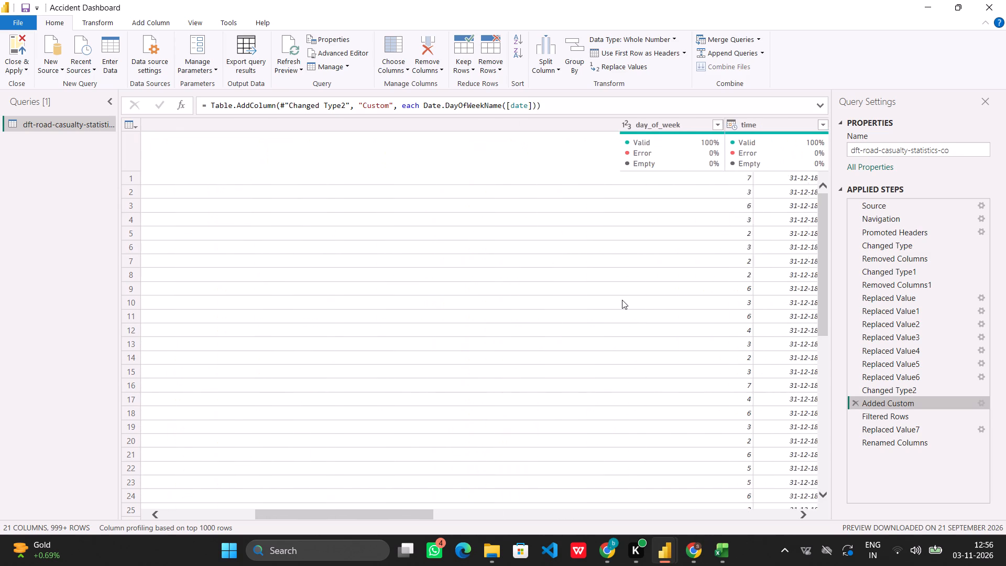
{"action": "scroll", "coordinate": [622, 300], "scroll_direction": "right", "scroll_amount": 2}
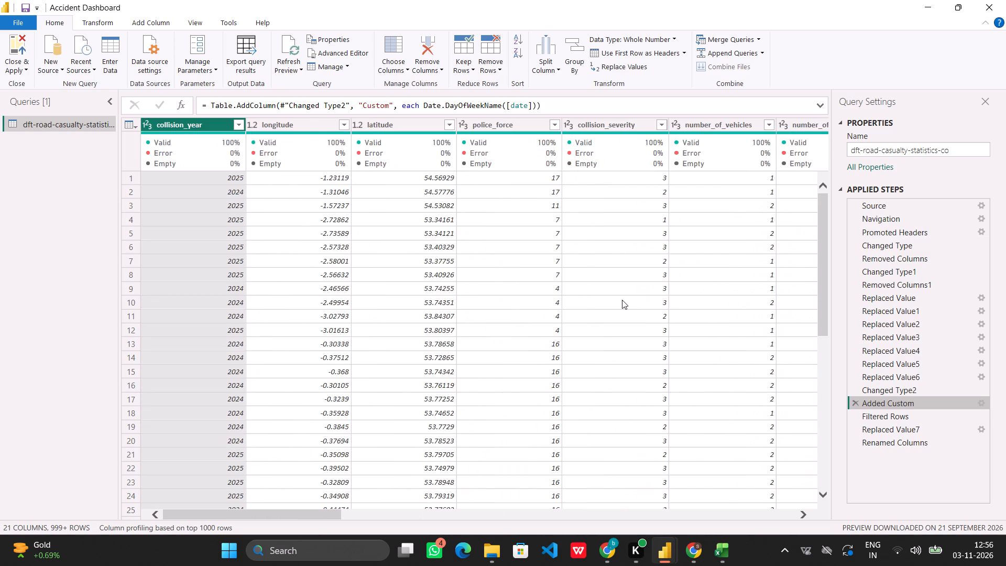
{"action": "scroll", "coordinate": [622, 300], "scroll_direction": "right", "scroll_amount": 2}
{"action": "scroll", "coordinate": [622, 300], "scroll_direction": "left", "scroll_amount": 2}
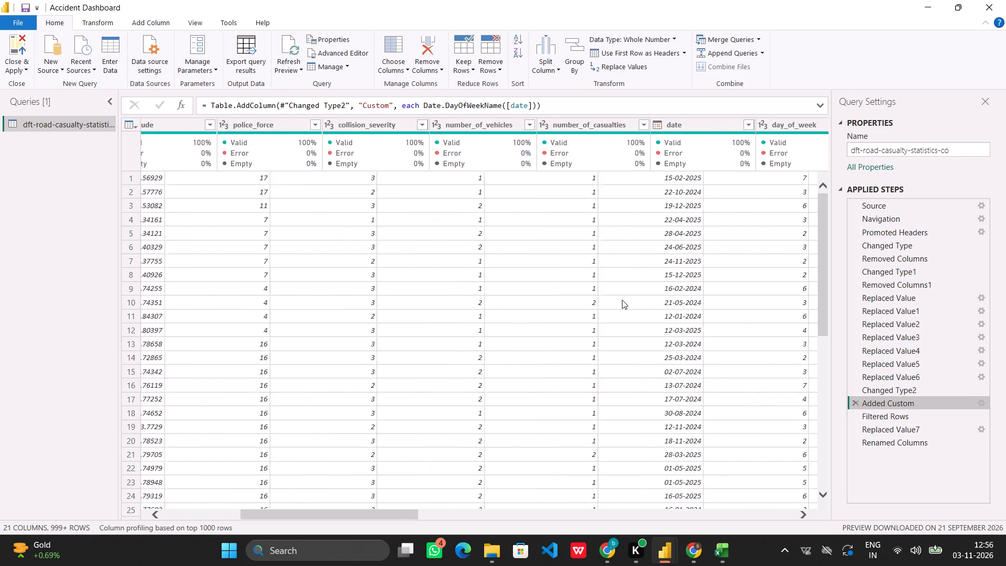
{"action": "scroll", "coordinate": [622, 300], "scroll_direction": "left", "scroll_amount": 5}
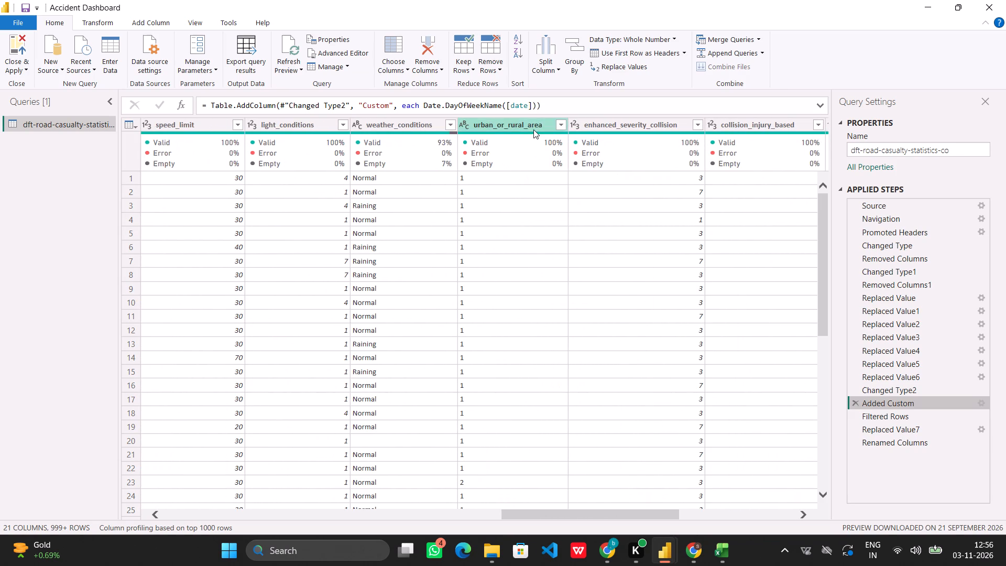
Replace the value 1 with Urban in the urban_or_rural_area column, inserting the change after the Added Custom step.
{"action": "left_click", "coordinate": [534, 127]}
{"action": "right_click", "coordinate": [534, 127]}
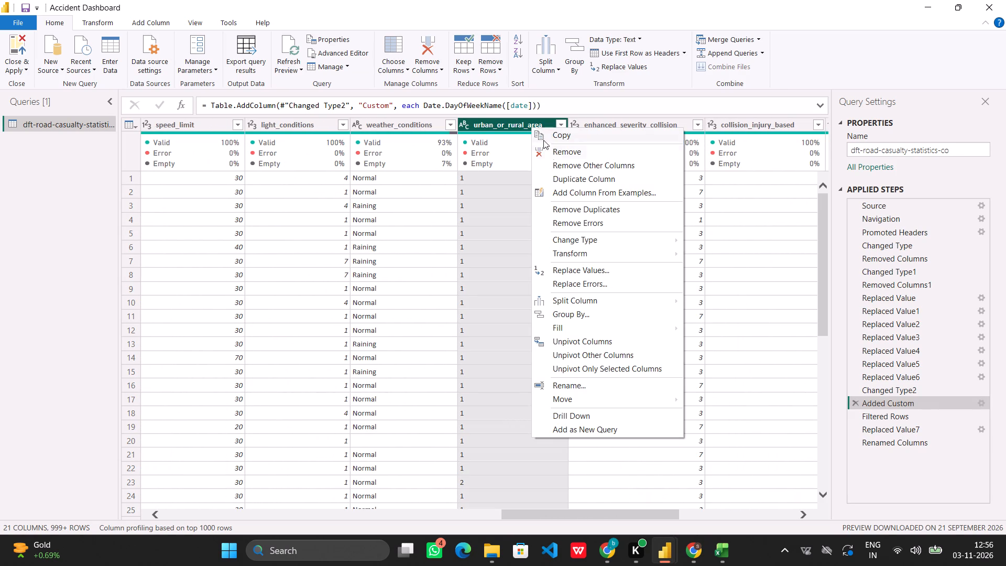
{"action": "left_click", "coordinate": [579, 275]}
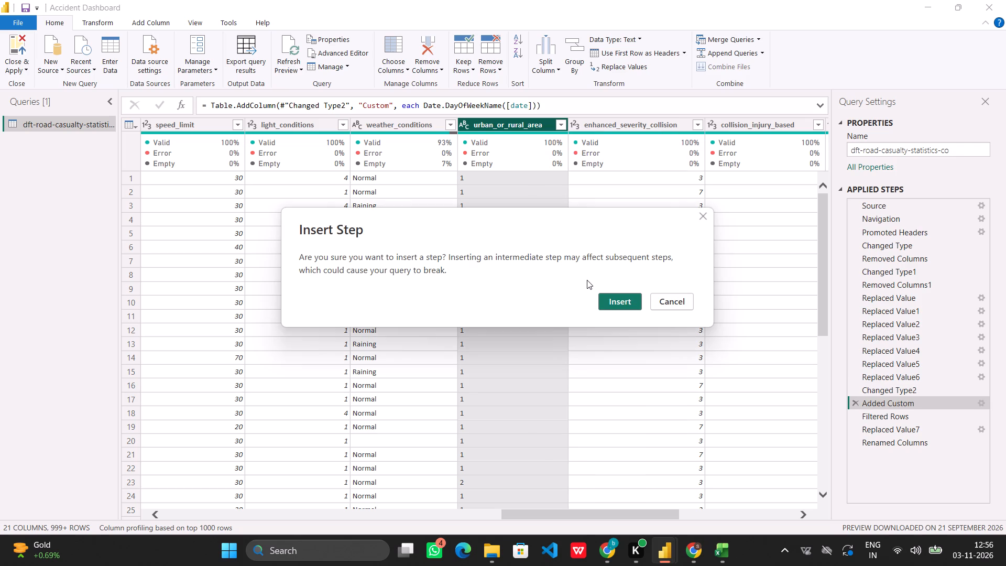
{"action": "left_click", "coordinate": [609, 301]}
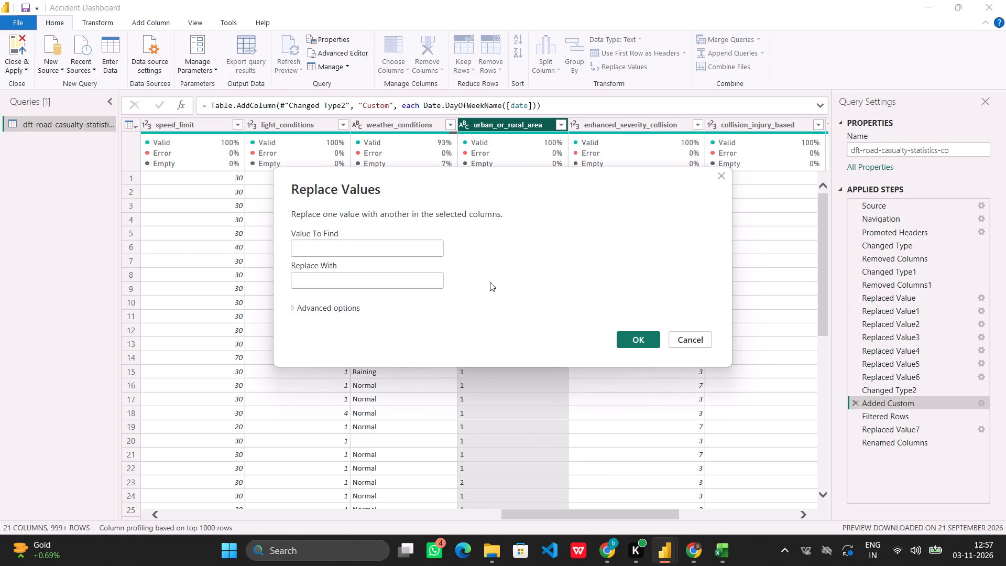
{"action": "key", "text": "1"}
{"action": "left_click", "coordinate": [411, 280]}
{"action": "type", "text": "rban"}
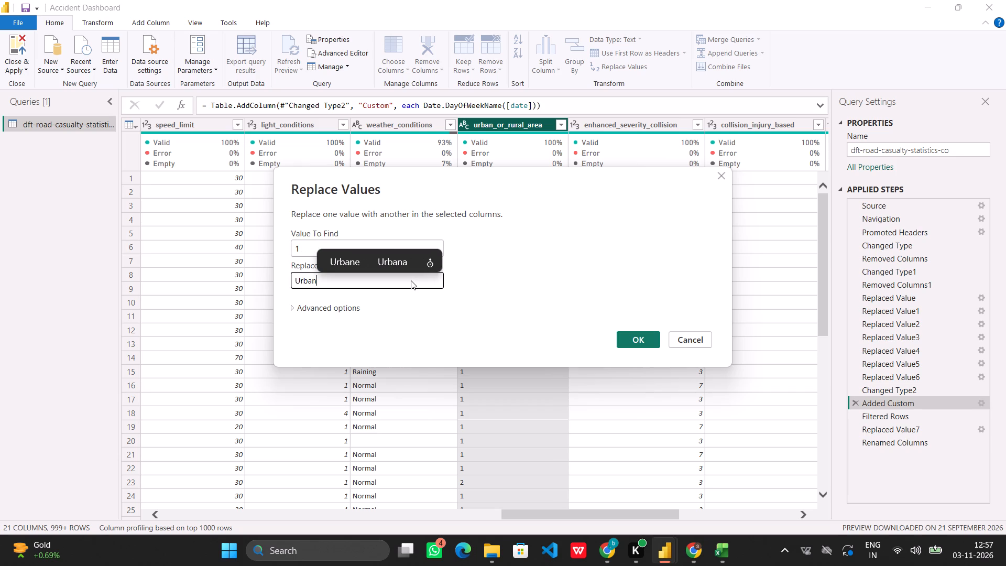
{"action": "left_click", "coordinate": [650, 343]}
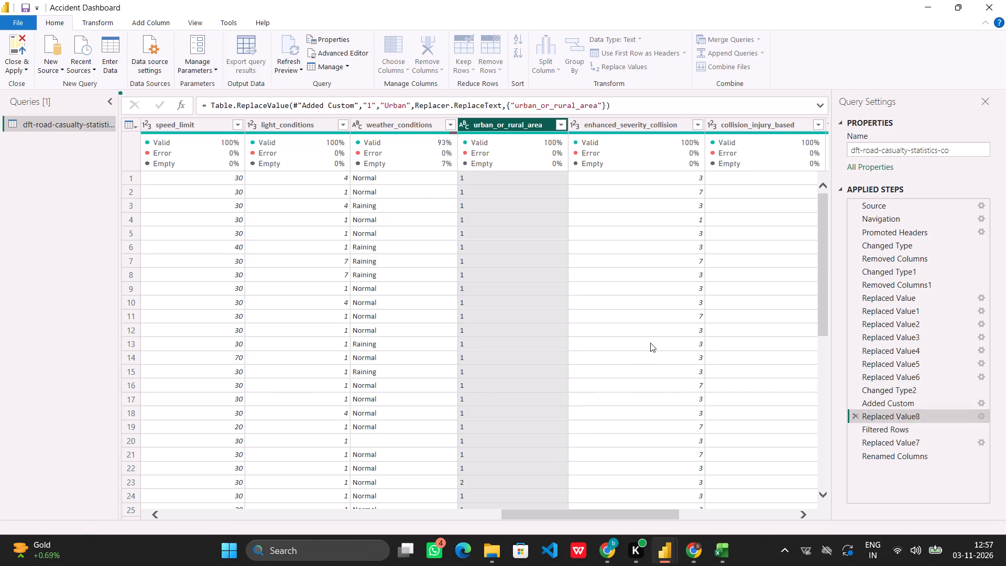
Replace the value 2 with Rural in the urban_or_rural_area column, inserting it directly after the Urban replacement.
{"action": "right_click", "coordinate": [548, 127]}
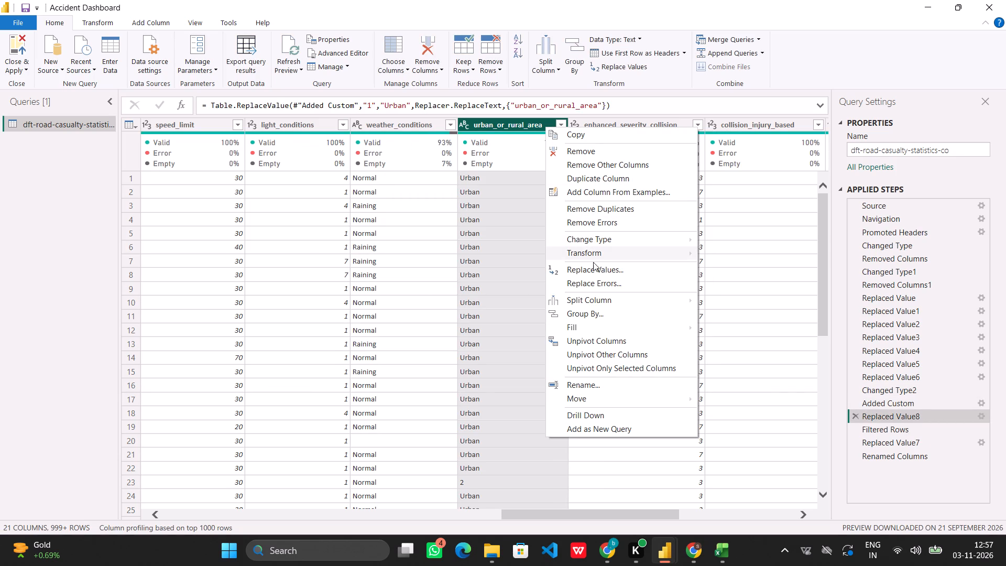
{"action": "left_click", "coordinate": [593, 268]}
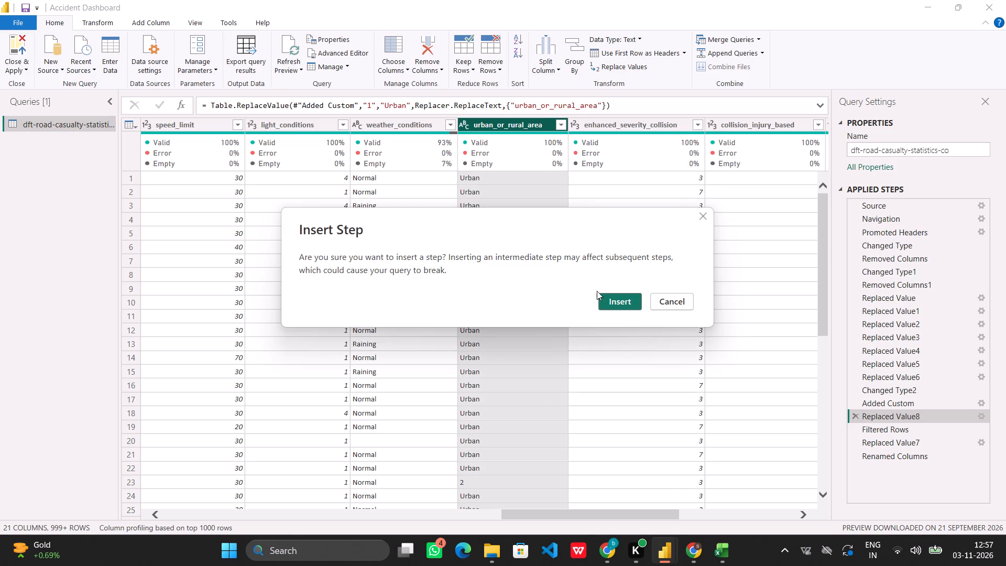
{"action": "left_click", "coordinate": [610, 310]}
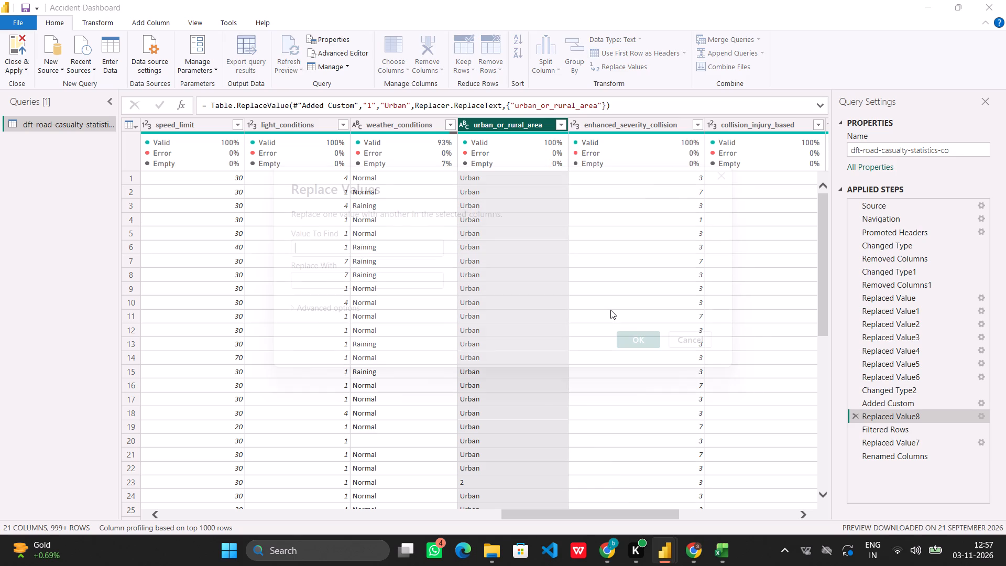
{"action": "key", "text": "2"}
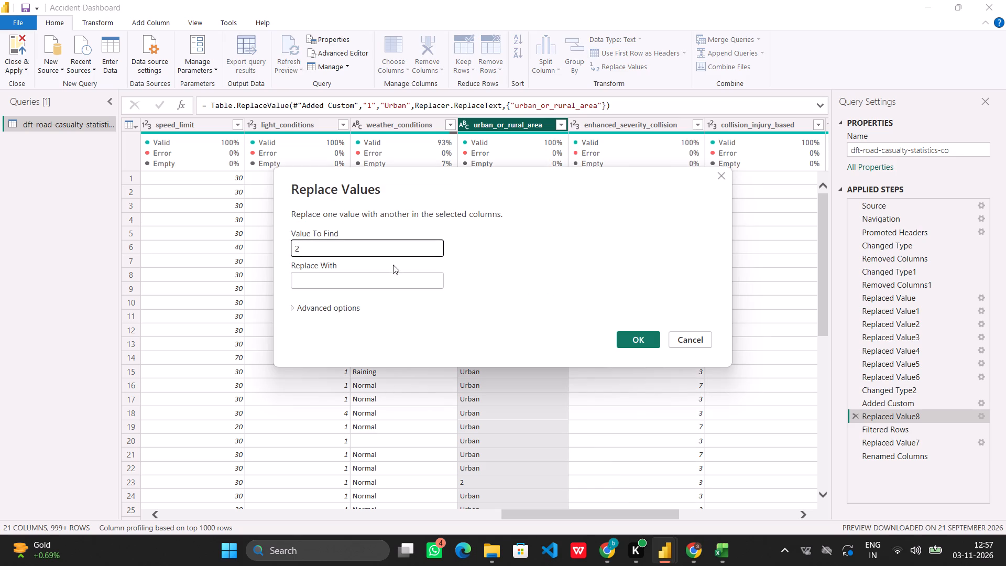
{"action": "left_click", "coordinate": [381, 286]}
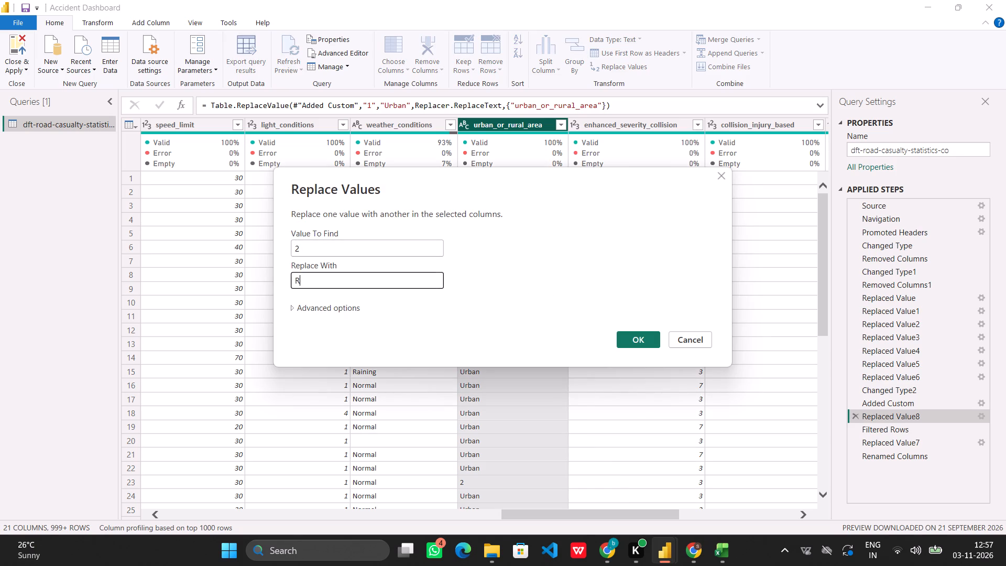
{"action": "type", "text": "ural"}
{"action": "left_click", "coordinate": [630, 341]}
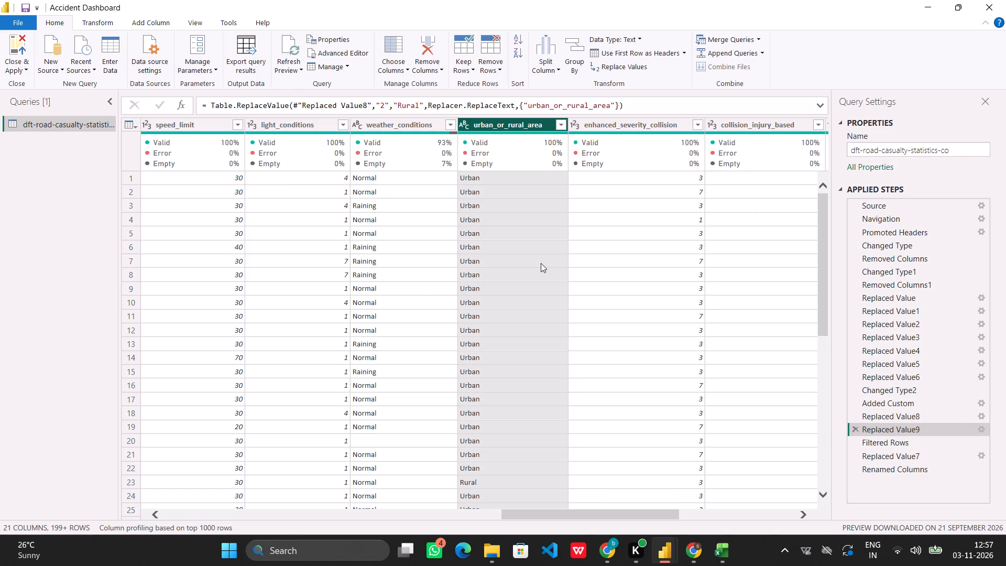
Check the distinct values in the collision_injury_based column without filtering it.
{"action": "scroll", "coordinate": [654, 287], "scroll_direction": "left", "scroll_amount": 1}
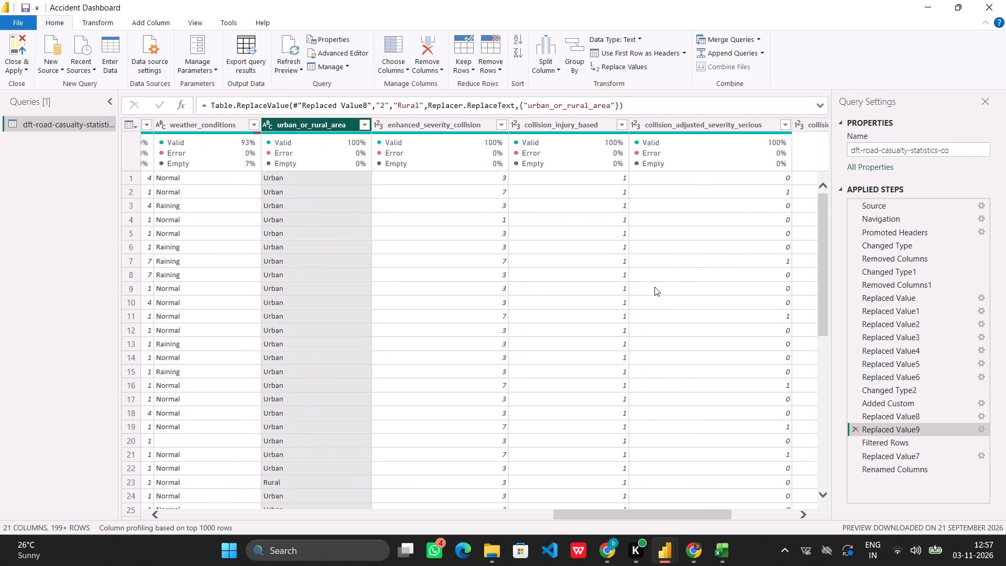
{"action": "left_click", "coordinate": [621, 123]}
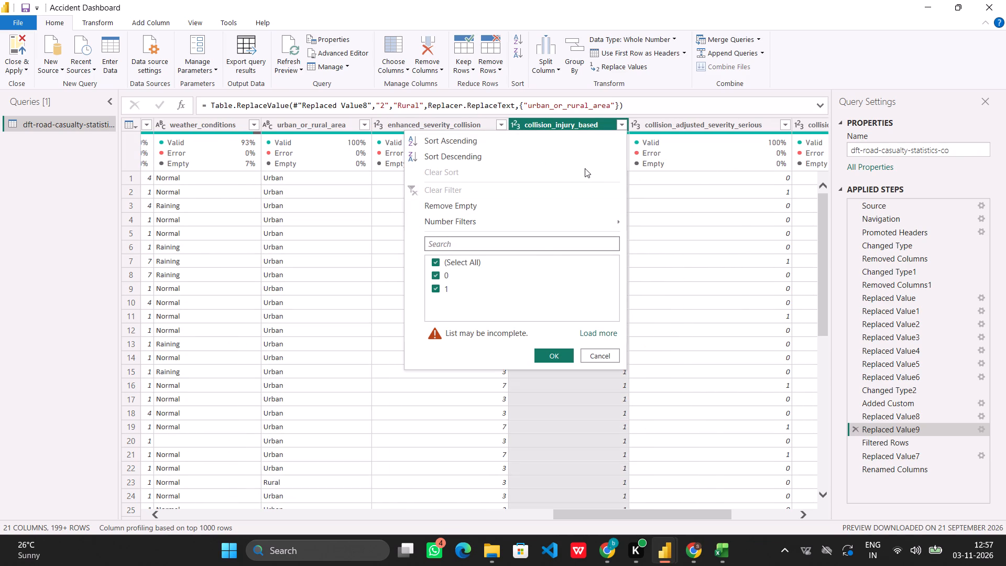
{"action": "left_click", "coordinate": [620, 125]}
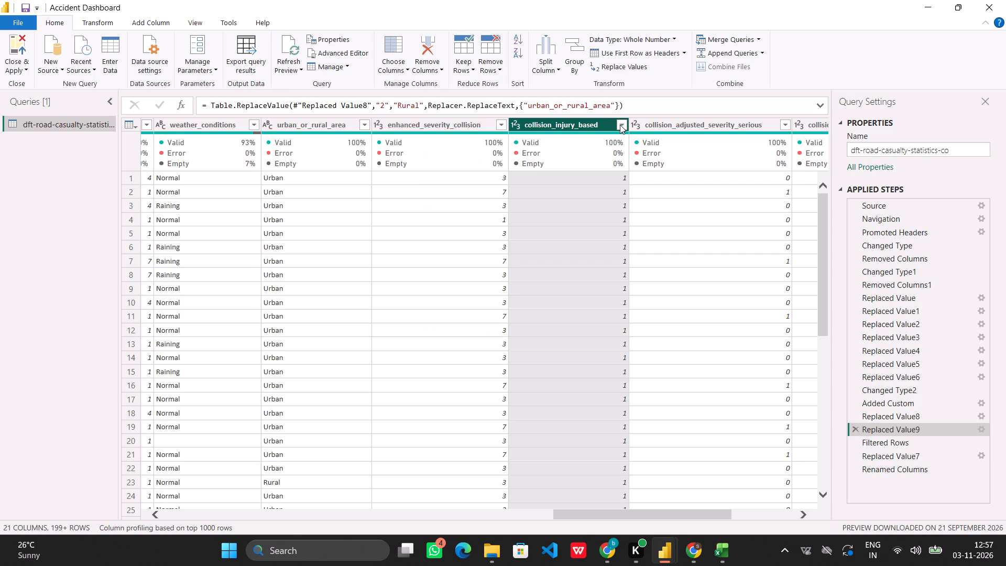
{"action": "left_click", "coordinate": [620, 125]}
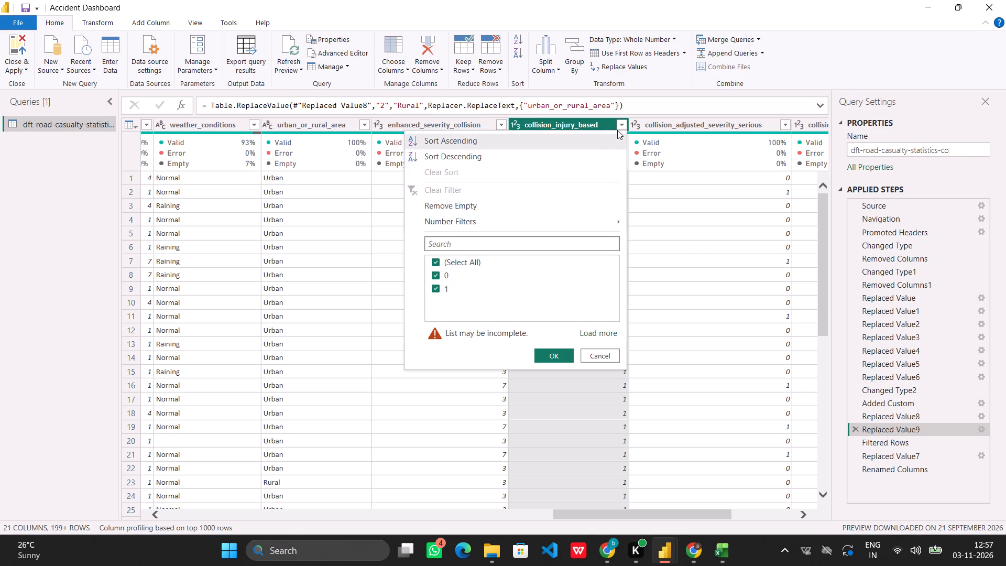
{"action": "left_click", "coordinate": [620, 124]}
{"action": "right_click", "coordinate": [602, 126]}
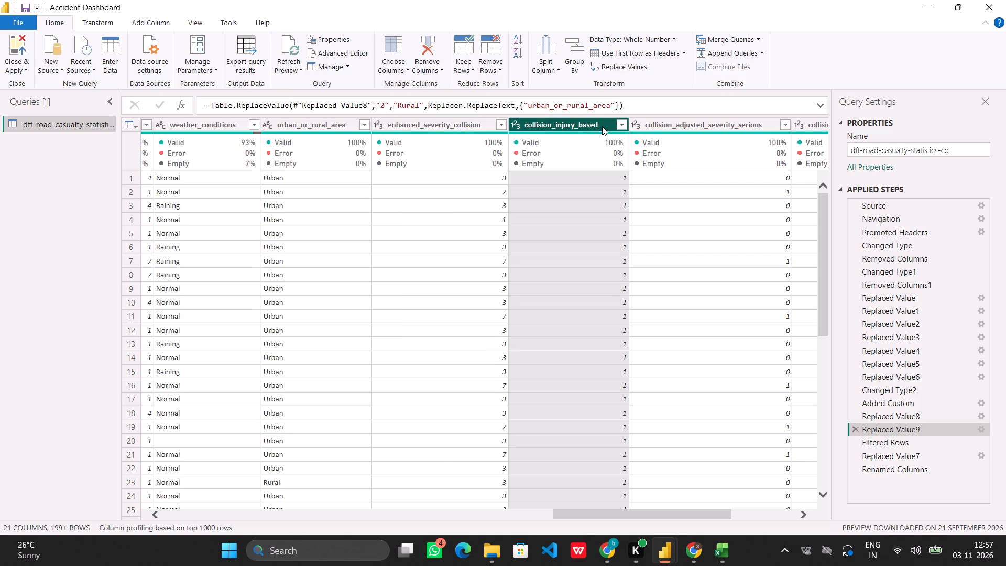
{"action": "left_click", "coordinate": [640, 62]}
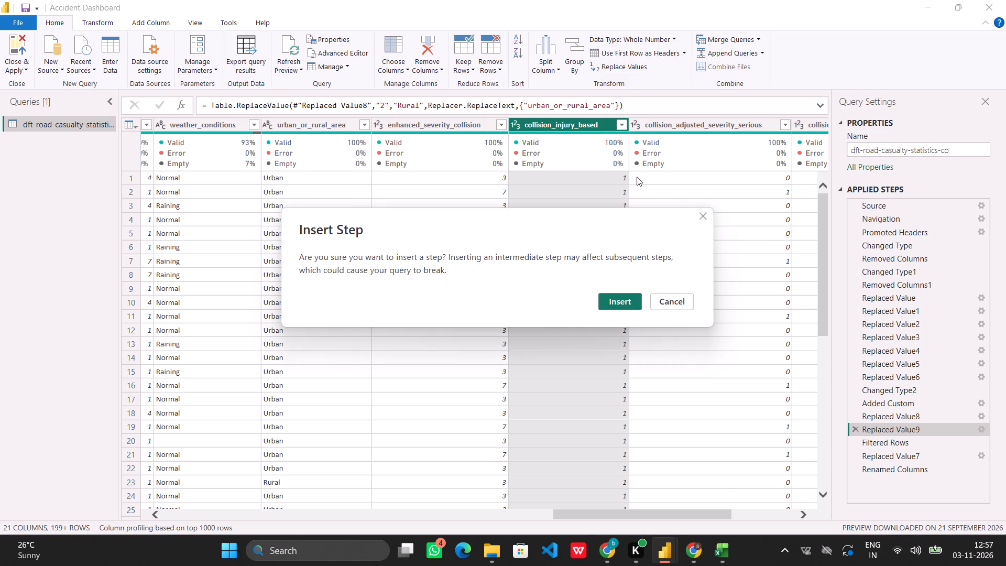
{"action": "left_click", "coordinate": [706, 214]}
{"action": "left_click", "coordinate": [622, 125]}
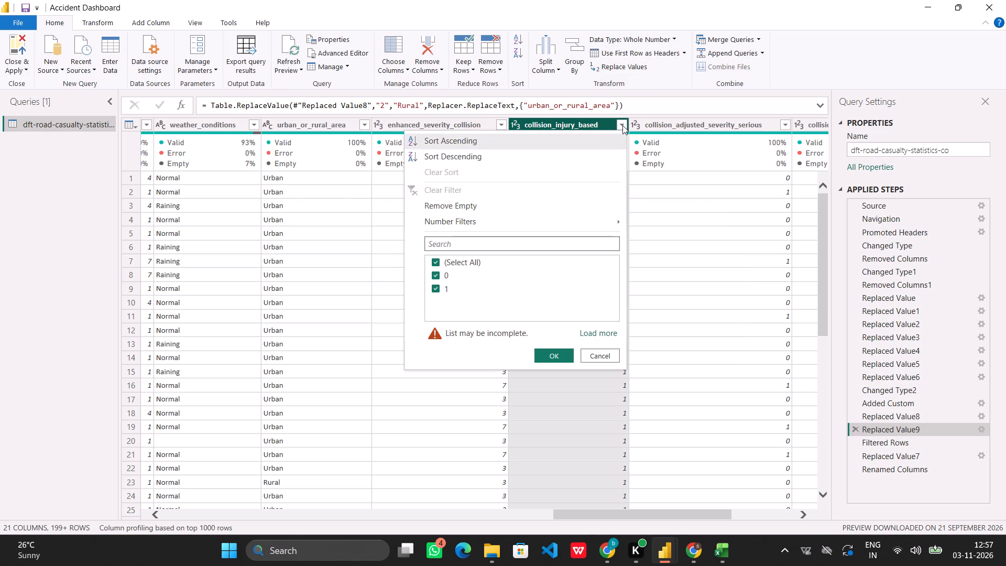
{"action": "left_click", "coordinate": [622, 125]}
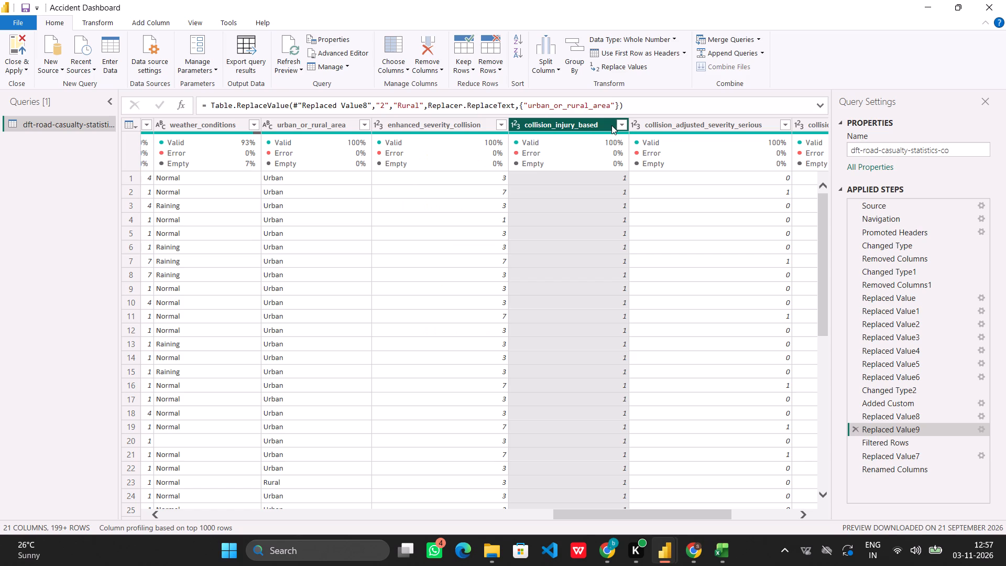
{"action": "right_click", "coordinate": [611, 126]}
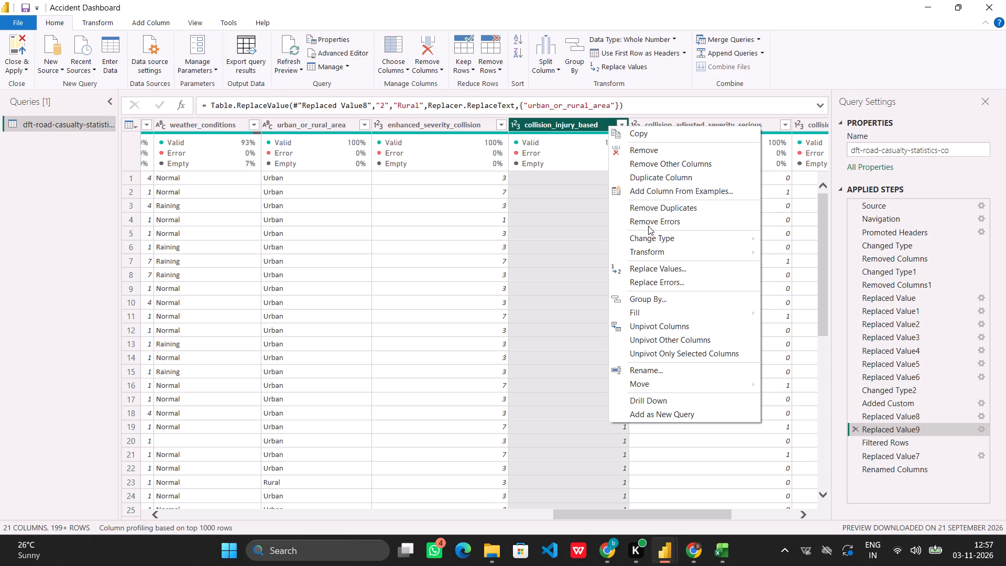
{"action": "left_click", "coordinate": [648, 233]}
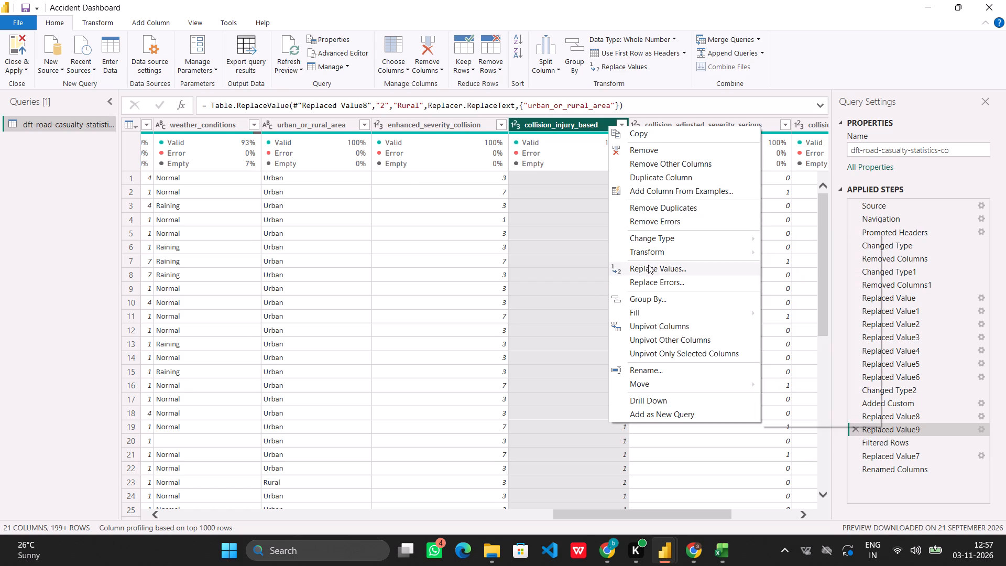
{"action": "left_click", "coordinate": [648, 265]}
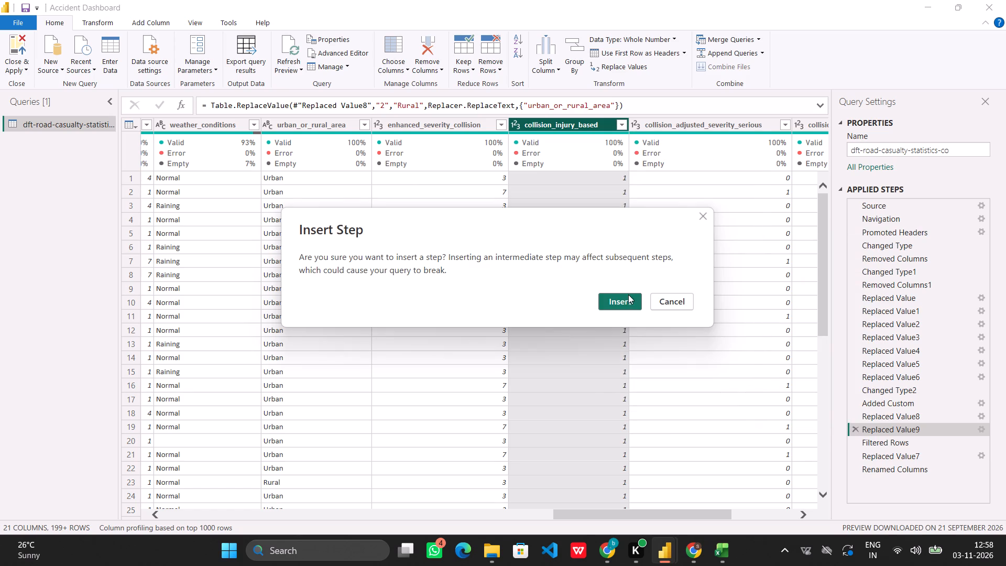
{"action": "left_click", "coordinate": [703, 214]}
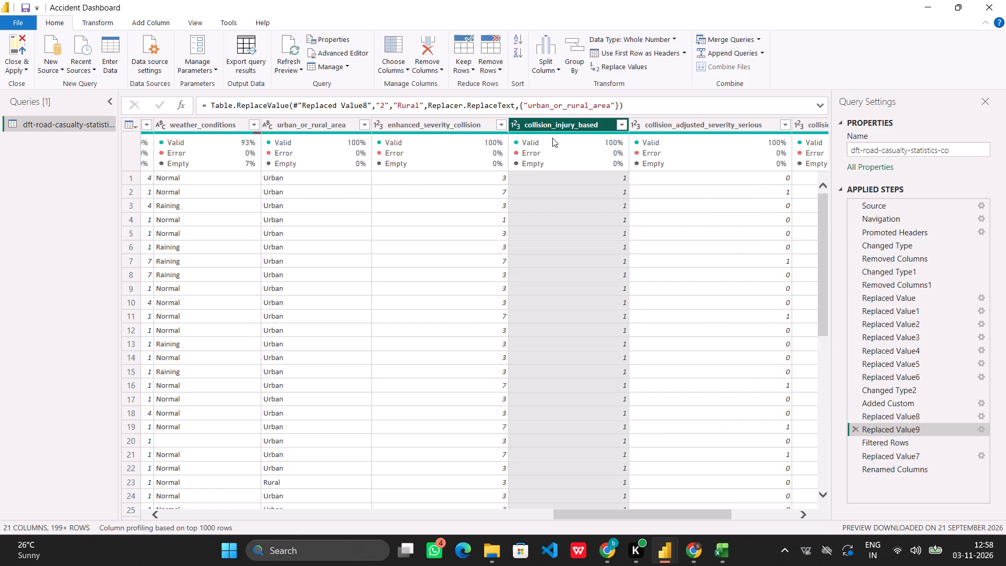
Change the collision_injury_based column's data type to Text, inserting the change after the Rural replacement.
{"action": "left_click", "coordinate": [519, 127]}
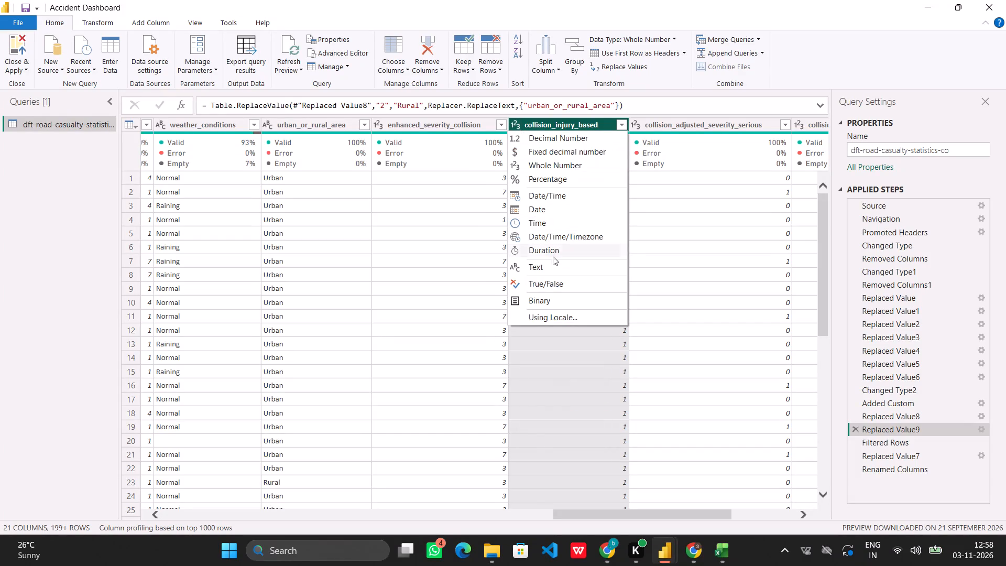
{"action": "left_click", "coordinate": [553, 268]}
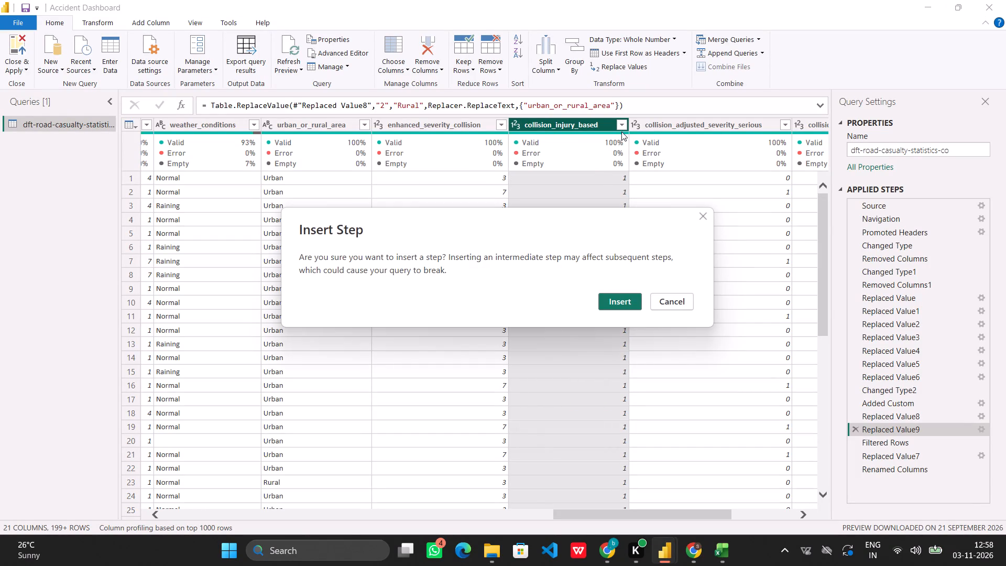
{"action": "left_click", "coordinate": [614, 296]}
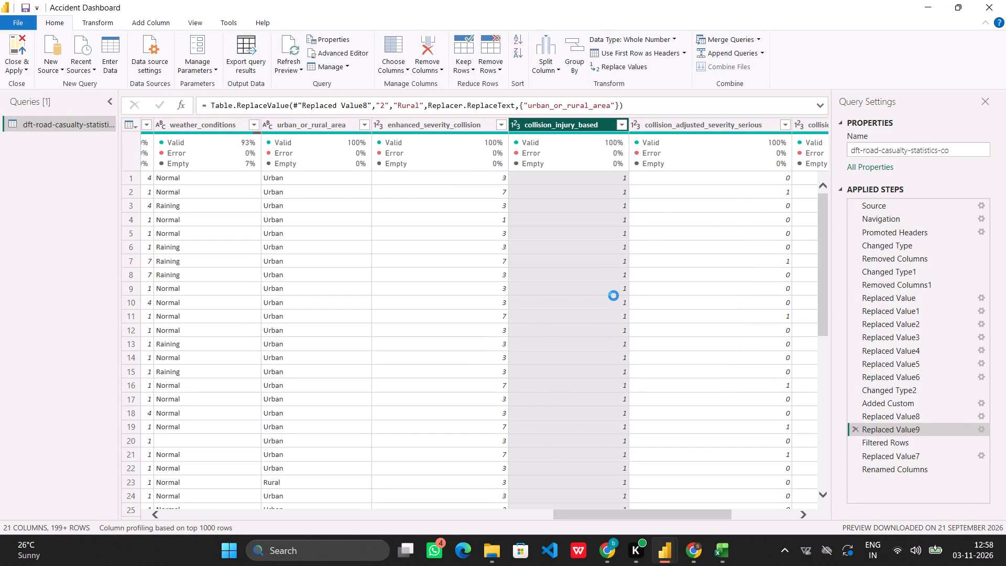
Replace the value 0 with No_Head_Injury in the collision_injury_based column, inserting the replacement directly after its type change.
{"action": "left_click", "coordinate": [620, 125]}
{"action": "right_click", "coordinate": [608, 125]}
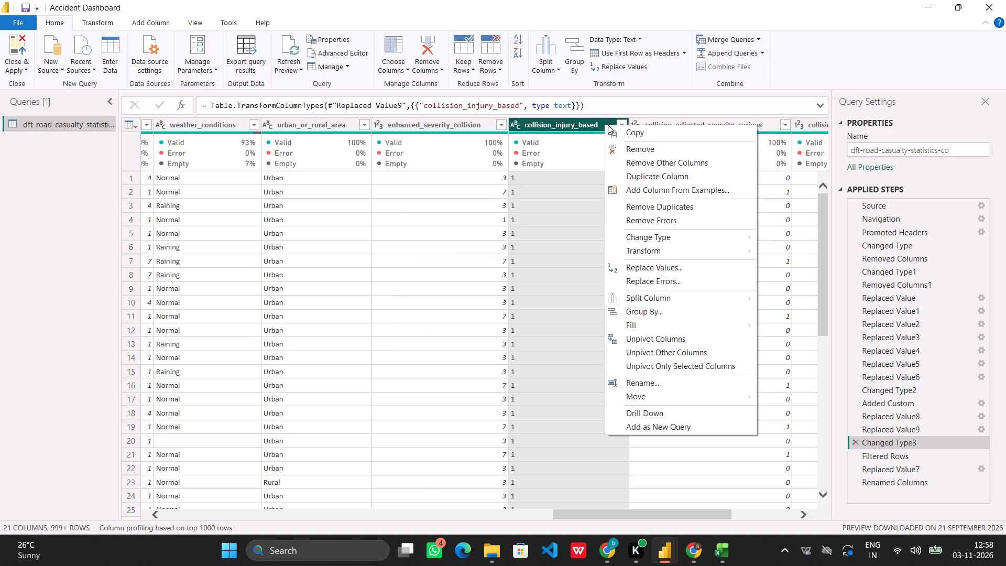
{"action": "left_click", "coordinate": [644, 263]}
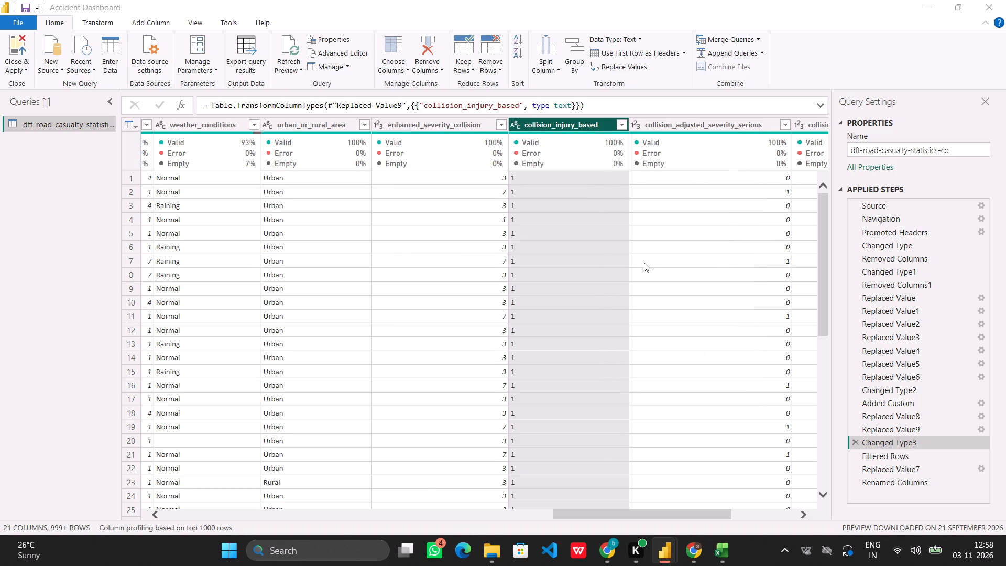
{"action": "left_click", "coordinate": [626, 291]}
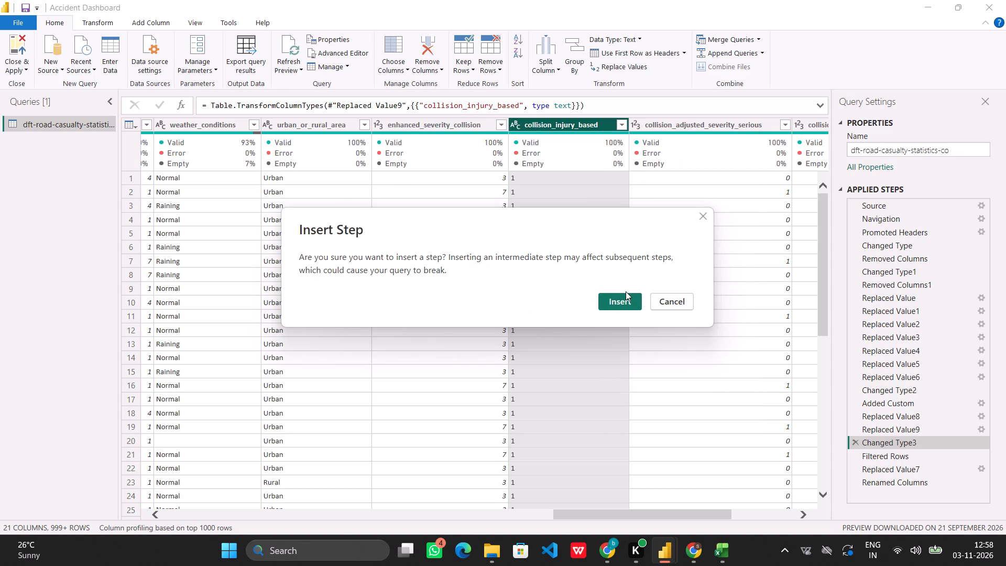
{"action": "left_click", "coordinate": [625, 298]}
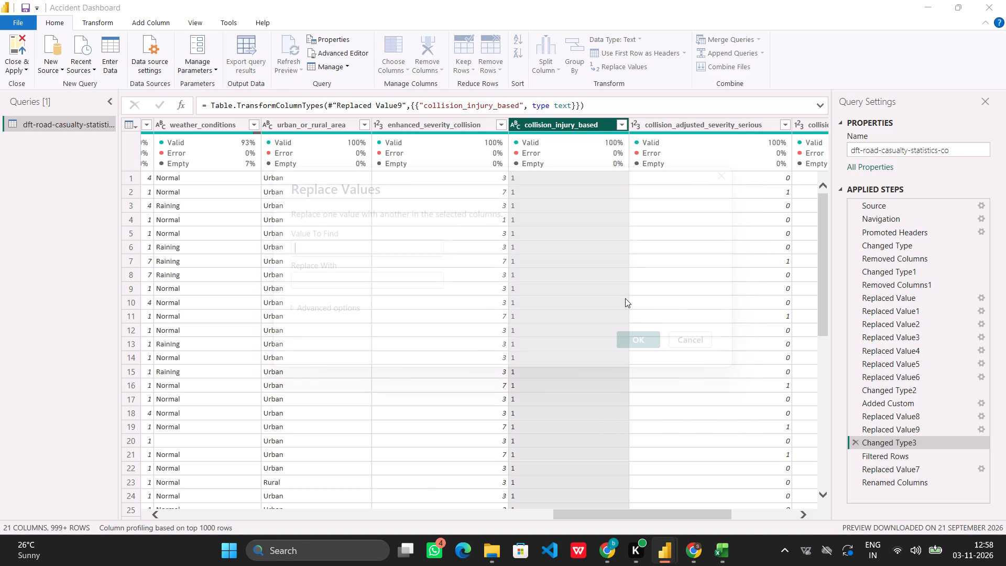
{"action": "key", "text": "0"}
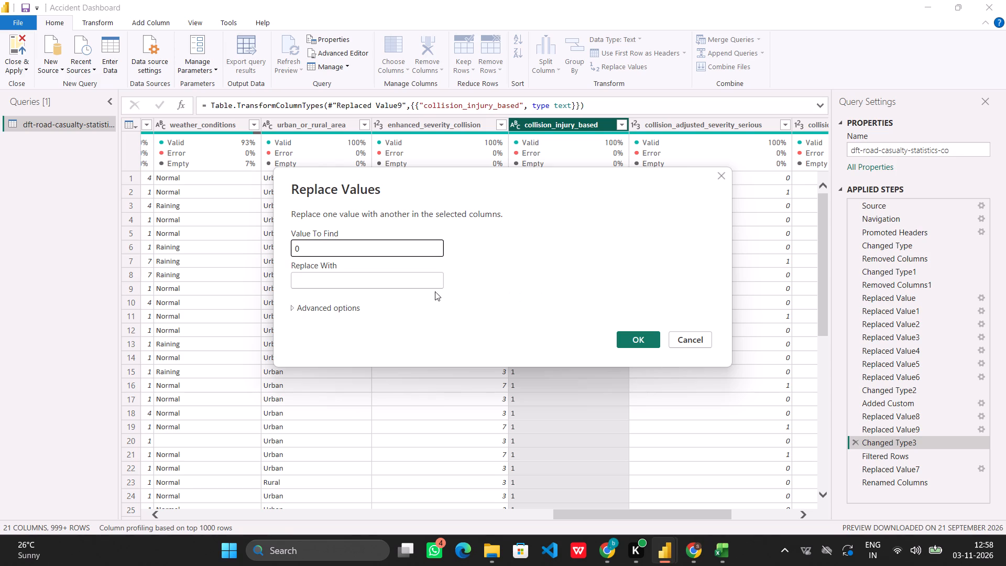
{"action": "left_click", "coordinate": [412, 281]}
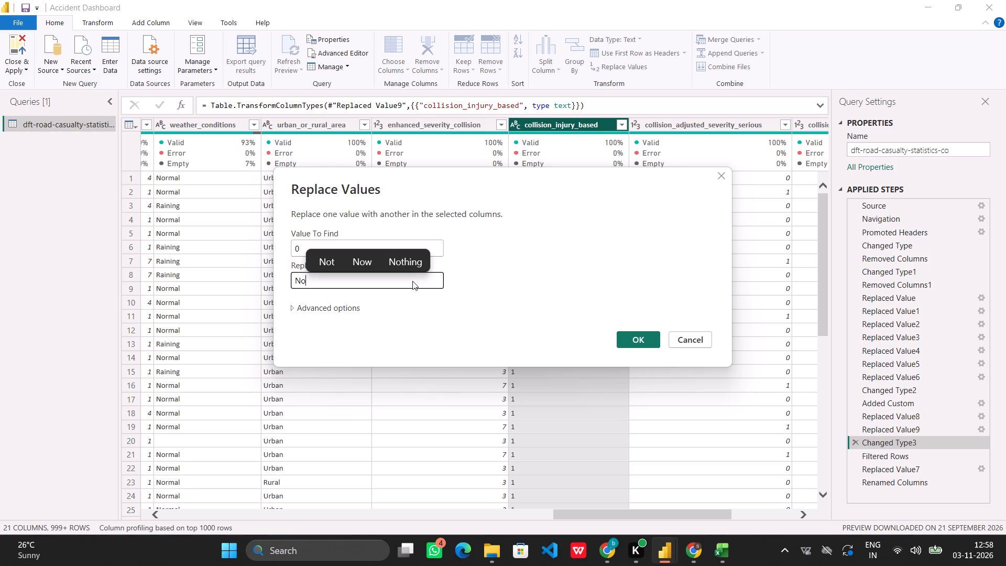
{"action": "key", "text": "shift+underscore"}
{"action": "type", "text": "ead"}
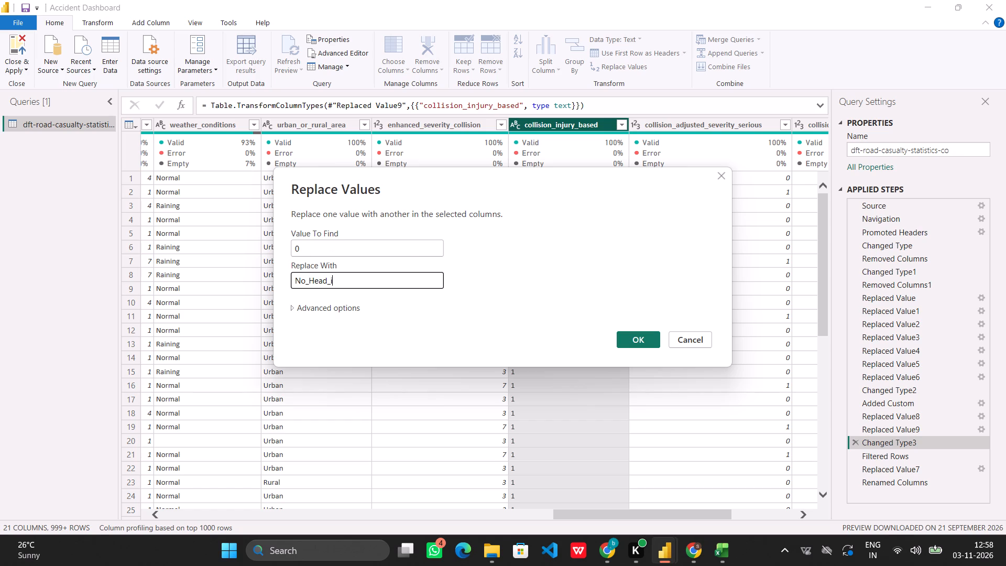
{"action": "key", "text": "BackSpace"}
{"action": "key", "text": "i"}
{"action": "type", "text": "njus"}
{"action": "type", "text": "ry"}
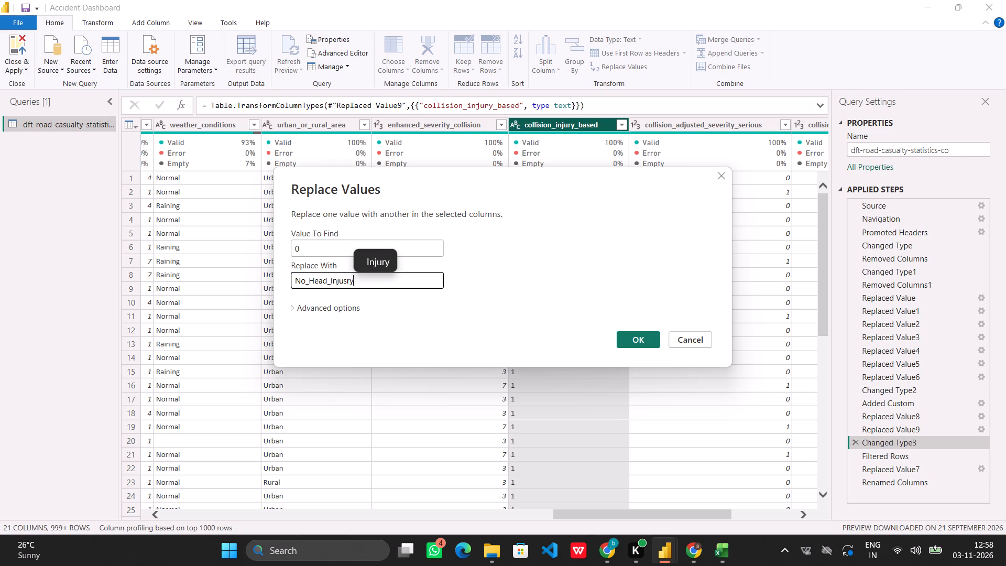
{"action": "left_click", "coordinate": [375, 264]}
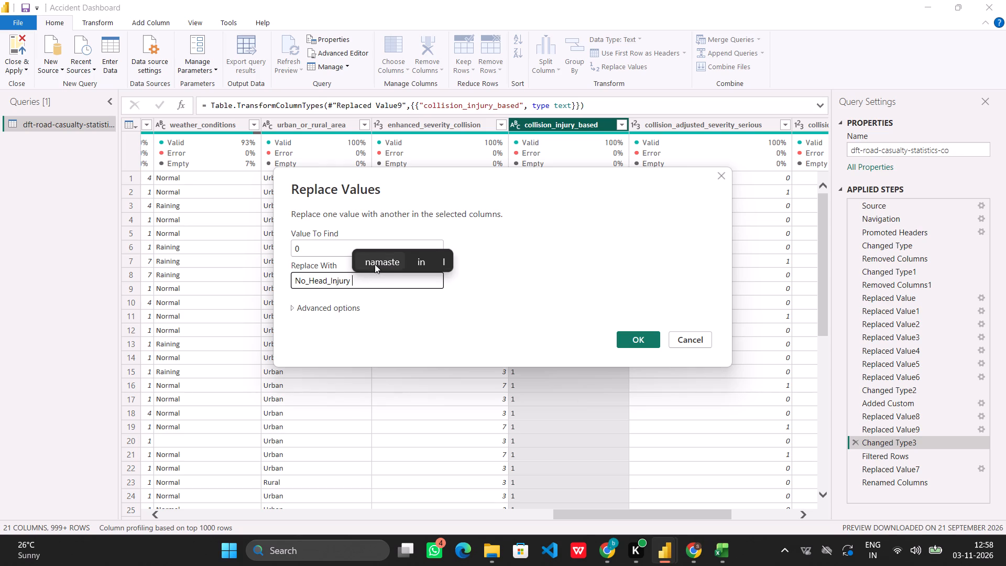
{"action": "left_click", "coordinate": [621, 340]}
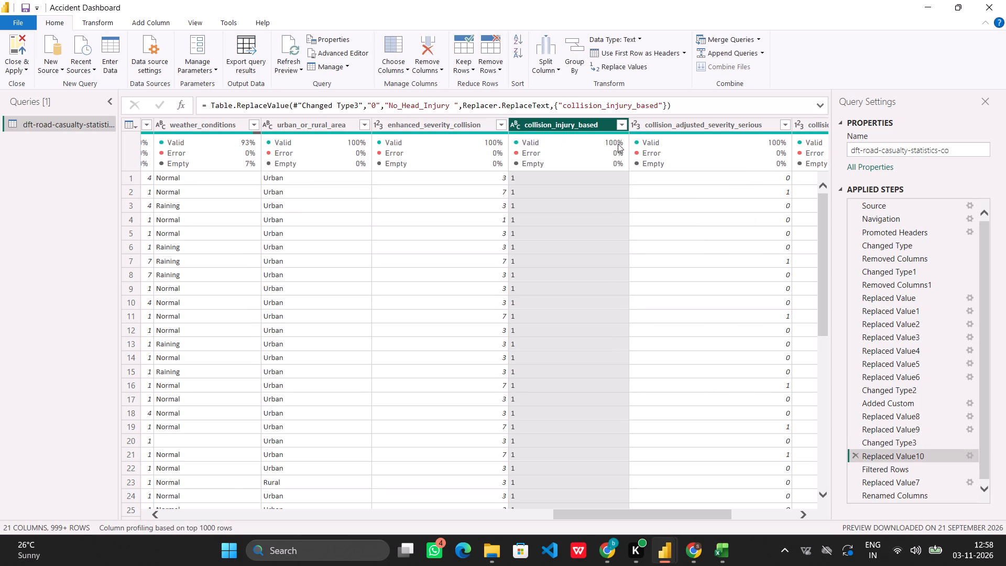
Replace the value 1 with Head_Injury in the collision_injury_based column, inserting it directly after the No_Head_Injury replacement.
{"action": "right_click", "coordinate": [604, 124]}
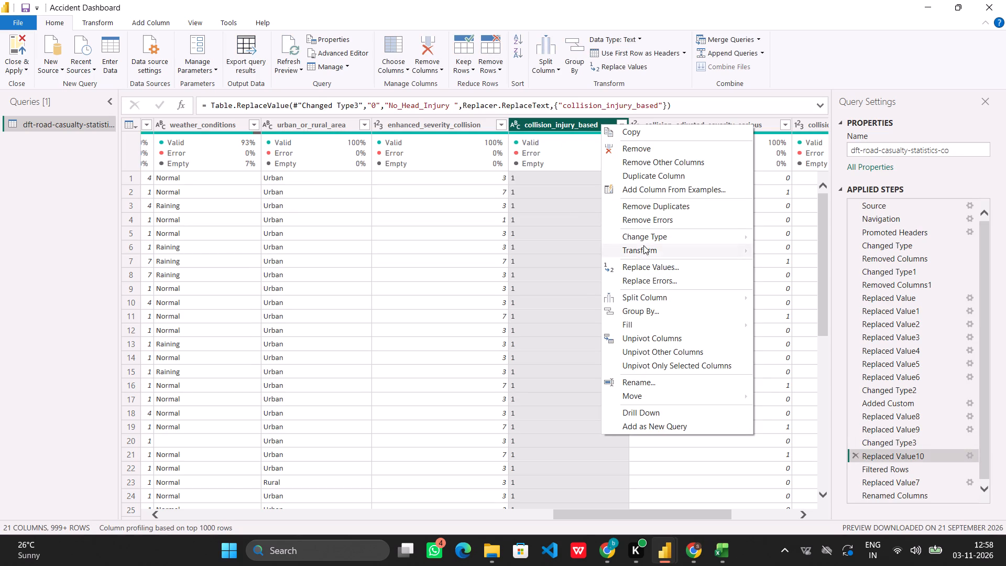
{"action": "left_click", "coordinate": [650, 267]}
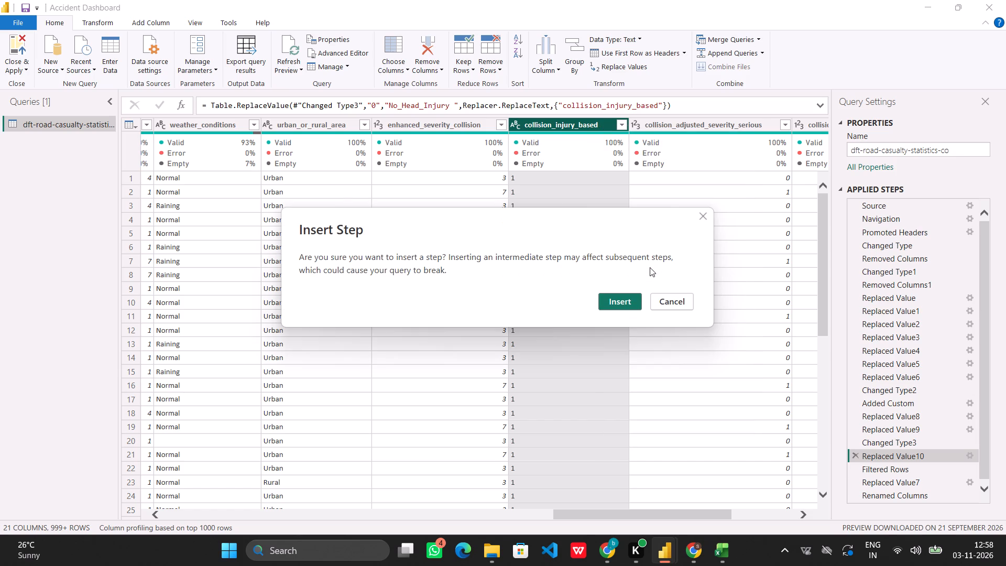
{"action": "left_click", "coordinate": [630, 301]}
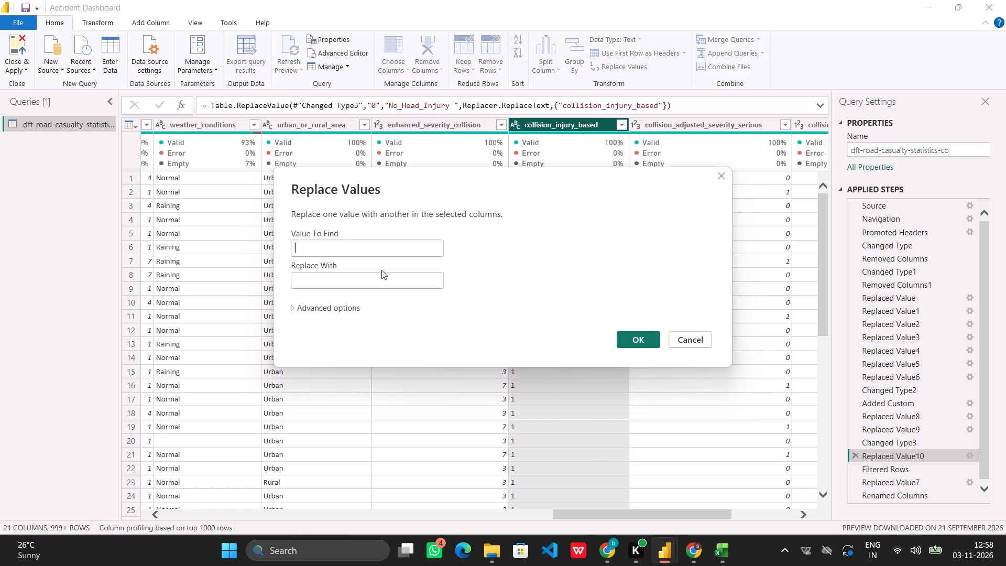
{"action": "key", "text": "1"}
{"action": "left_click", "coordinate": [356, 284]}
{"action": "key", "text": "shift+underscore"}
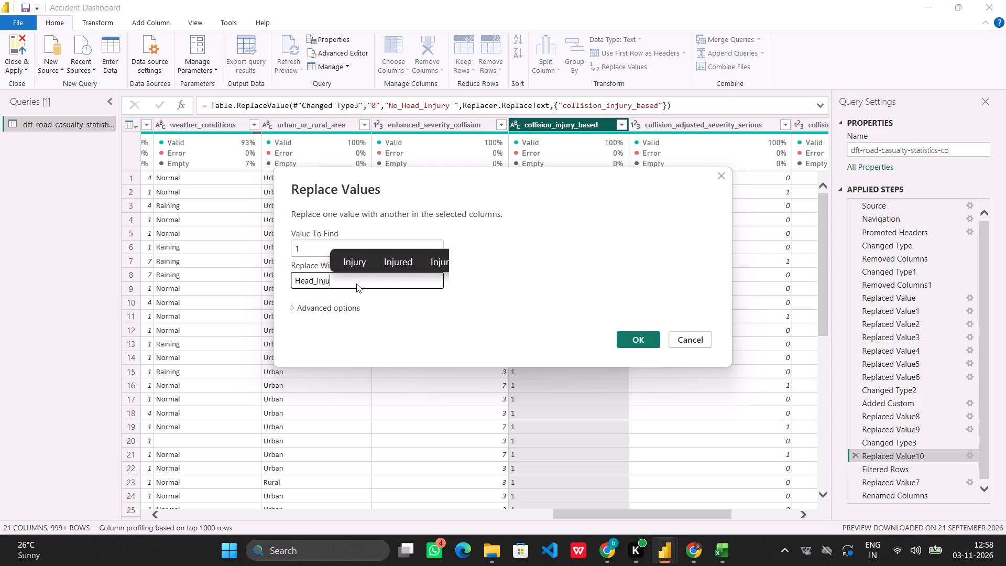
{"action": "left_click", "coordinate": [637, 342]}
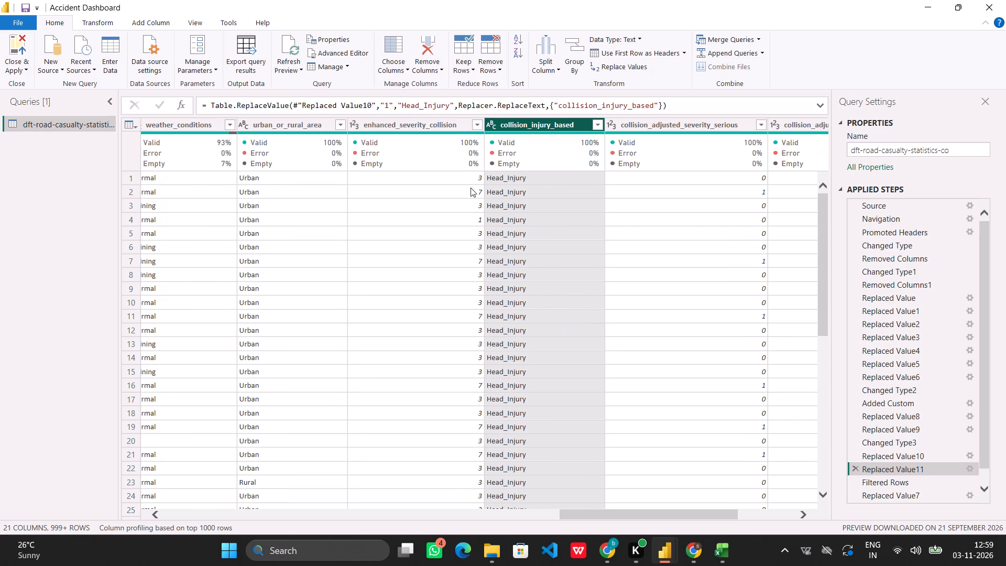
Check the distinct values in the enhanced_severity_collision column without filtering it.
{"action": "left_click", "coordinate": [477, 120]}
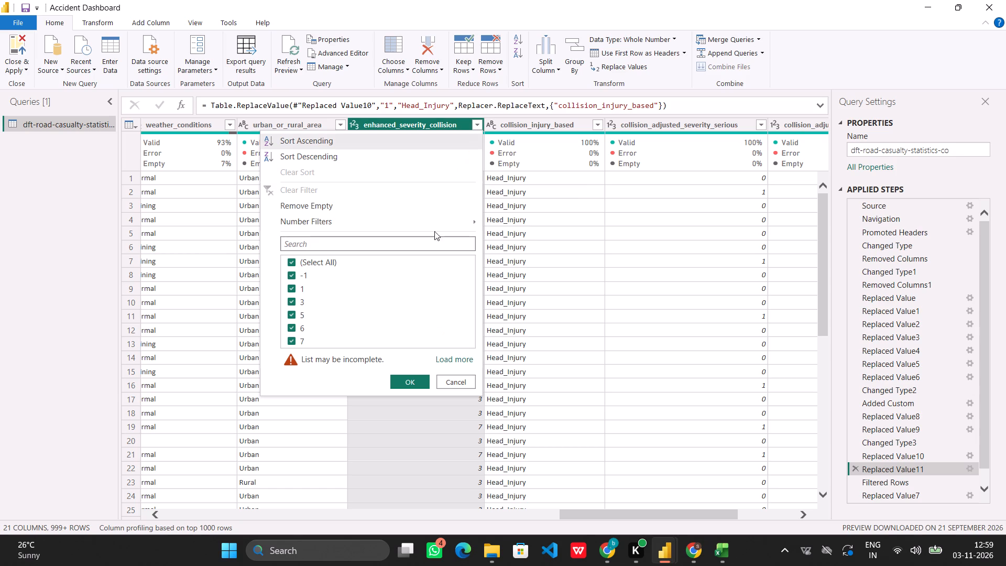
{"action": "scroll", "coordinate": [403, 297], "scroll_direction": "down", "scroll_amount": 2}
{"action": "left_click", "coordinate": [479, 124]}
Check the distinct values in collision_adjusted_severity_serious and remove that column, inserting the removal after the Head_Injury replacement.
{"action": "scroll", "coordinate": [657, 269], "scroll_direction": "left", "scroll_amount": 1}
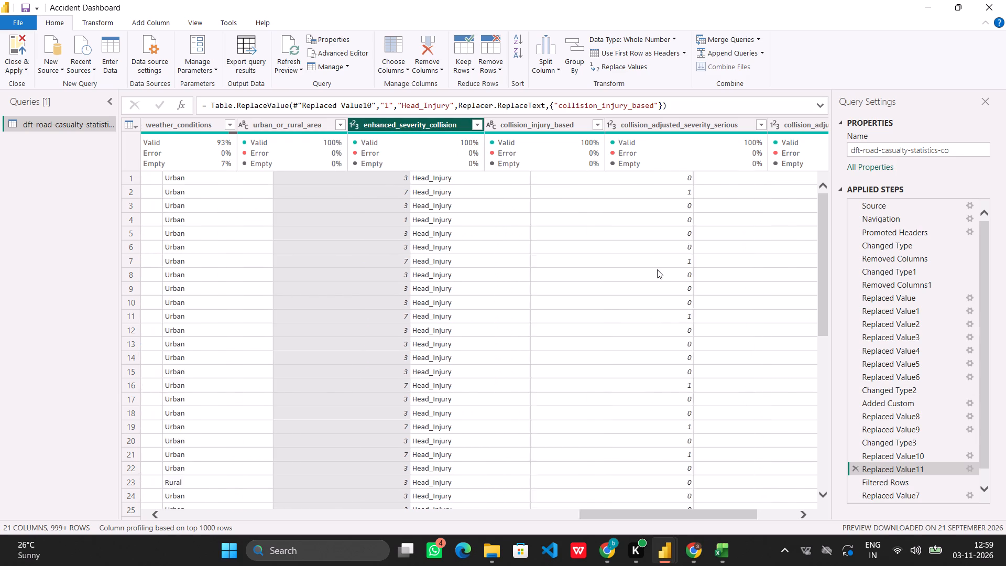
{"action": "scroll", "coordinate": [657, 269], "scroll_direction": "left", "scroll_amount": 2}
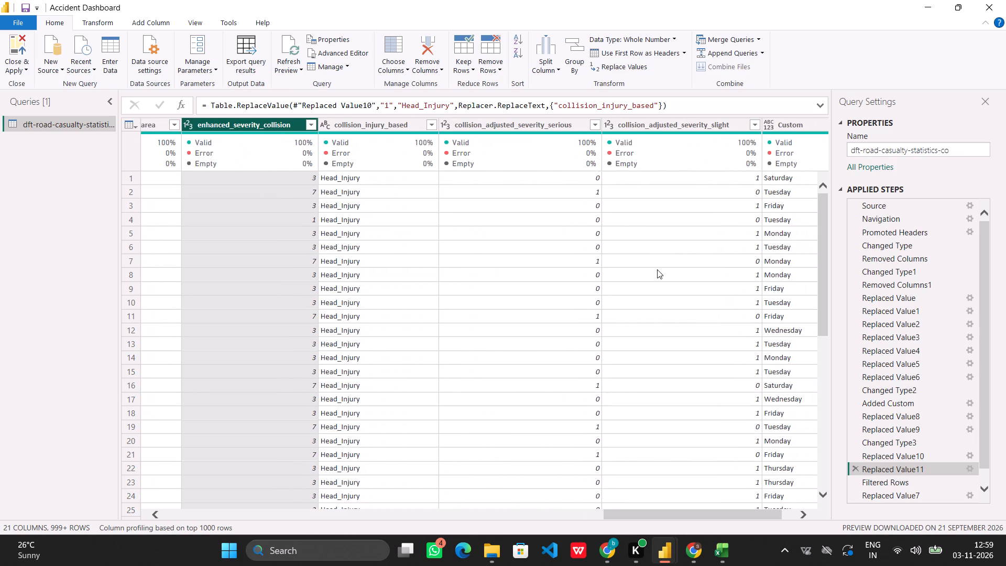
{"action": "left_click", "coordinate": [580, 126]}
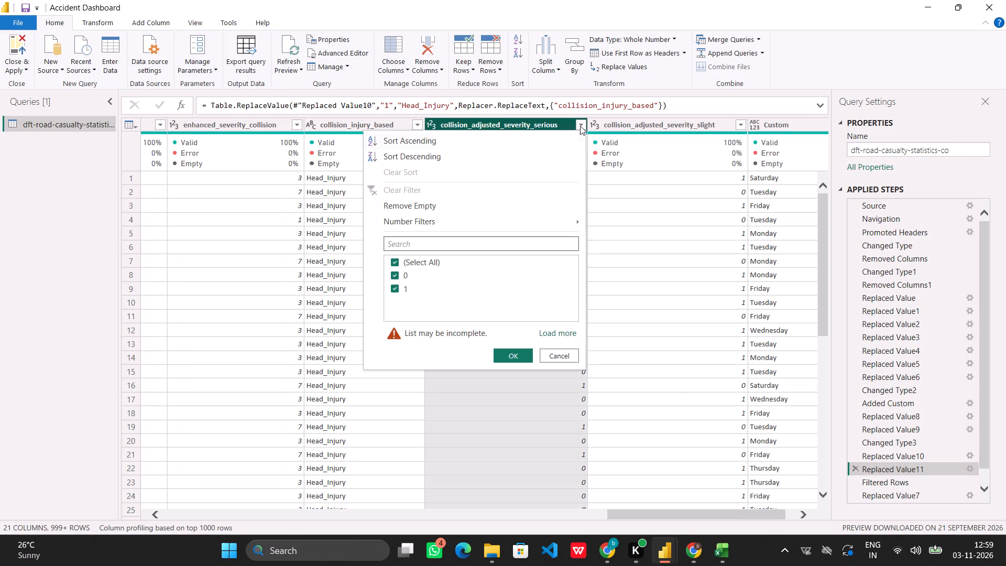
{"action": "left_click", "coordinate": [580, 126]}
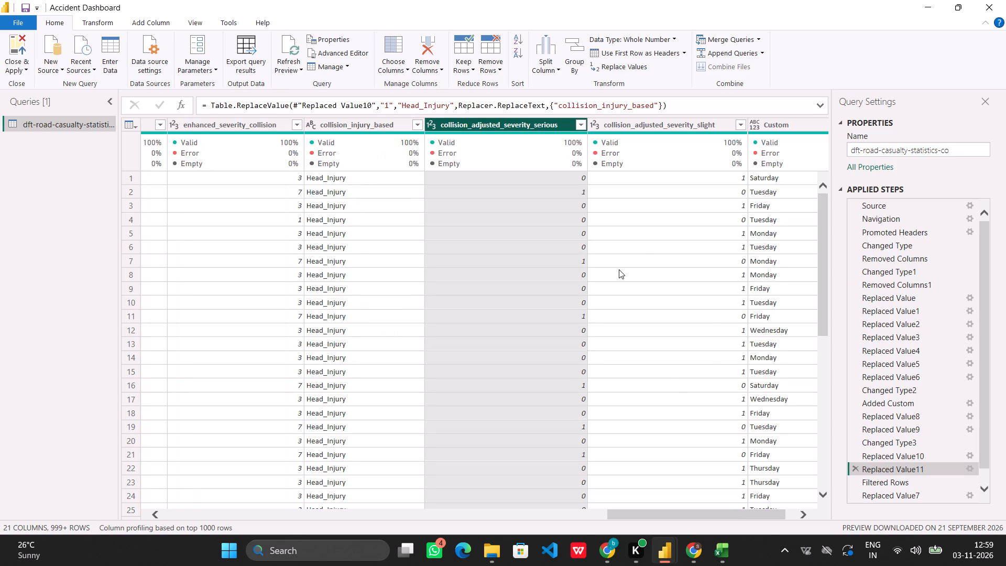
{"action": "scroll", "coordinate": [619, 269], "scroll_direction": "left", "scroll_amount": 3}
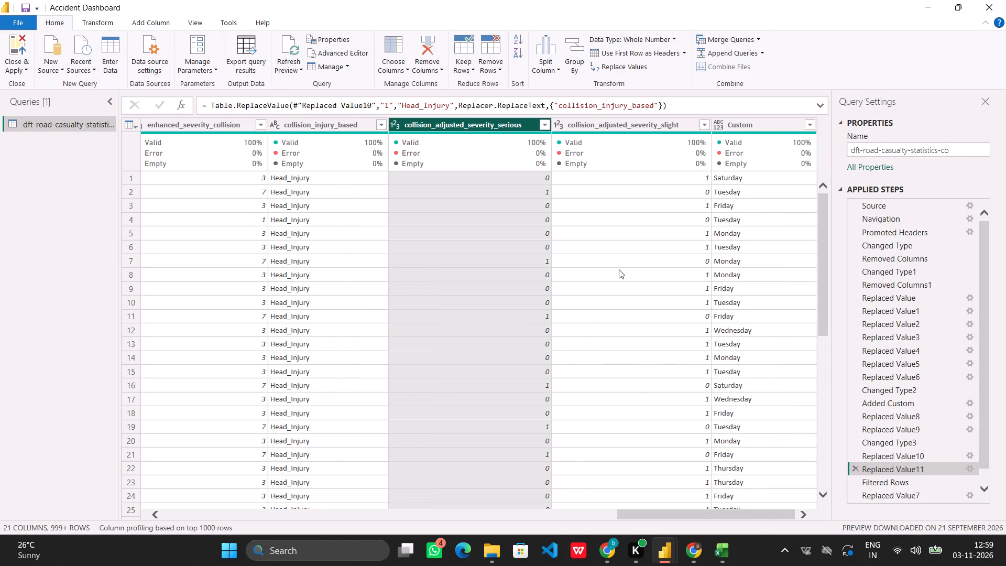
{"action": "scroll", "coordinate": [619, 269], "scroll_direction": "left", "scroll_amount": 1}
{"action": "left_click", "coordinate": [434, 68]}
{"action": "left_click", "coordinate": [435, 85]}
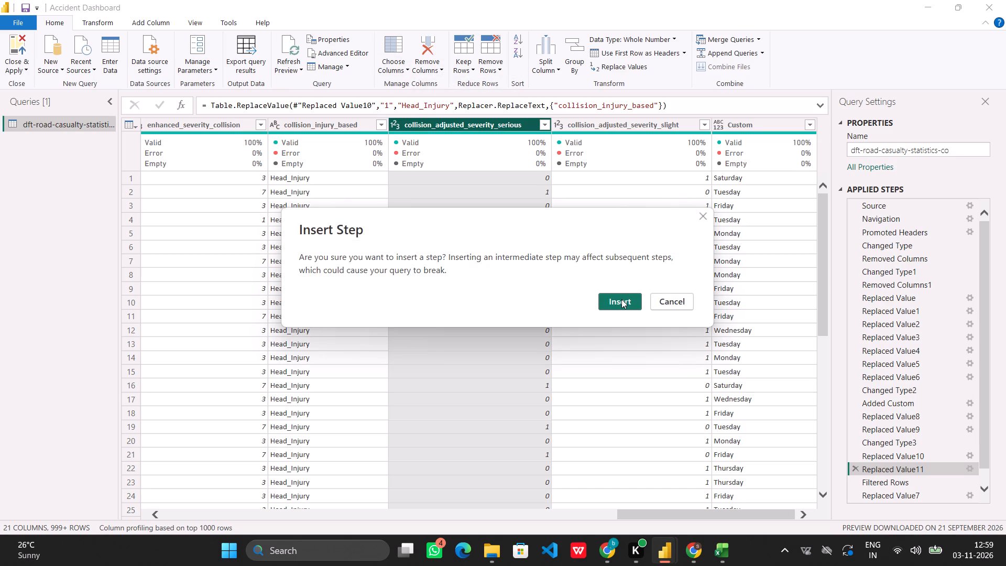
{"action": "left_click", "coordinate": [621, 299]}
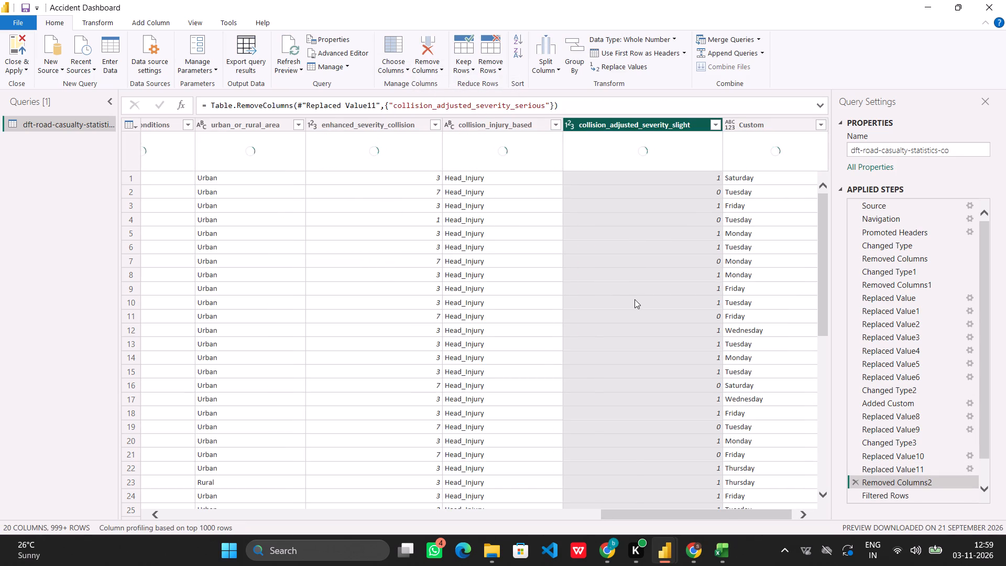
Remove the collision_adjusted_severity_slight column as well, inserting the change directly after the previous column removal.
{"action": "scroll", "coordinate": [637, 299], "scroll_direction": "left", "scroll_amount": 1}
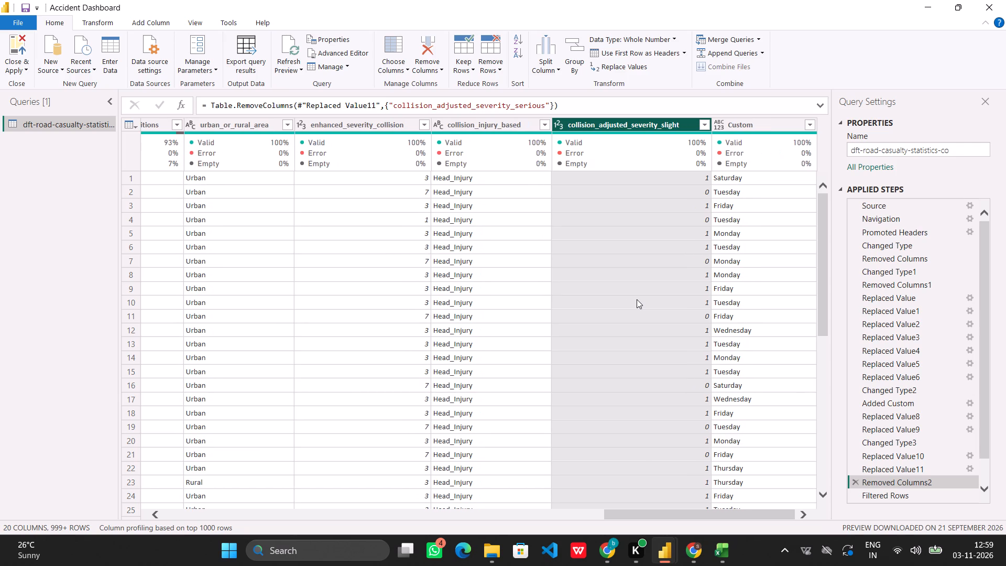
{"action": "scroll", "coordinate": [637, 299], "scroll_direction": "left", "scroll_amount": 1}
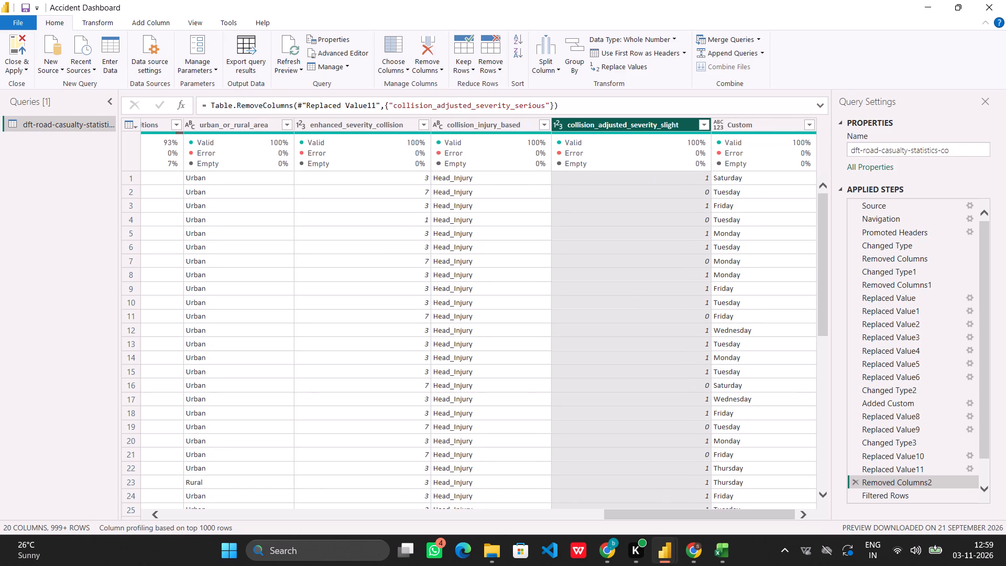
{"action": "left_click", "coordinate": [416, 69]}
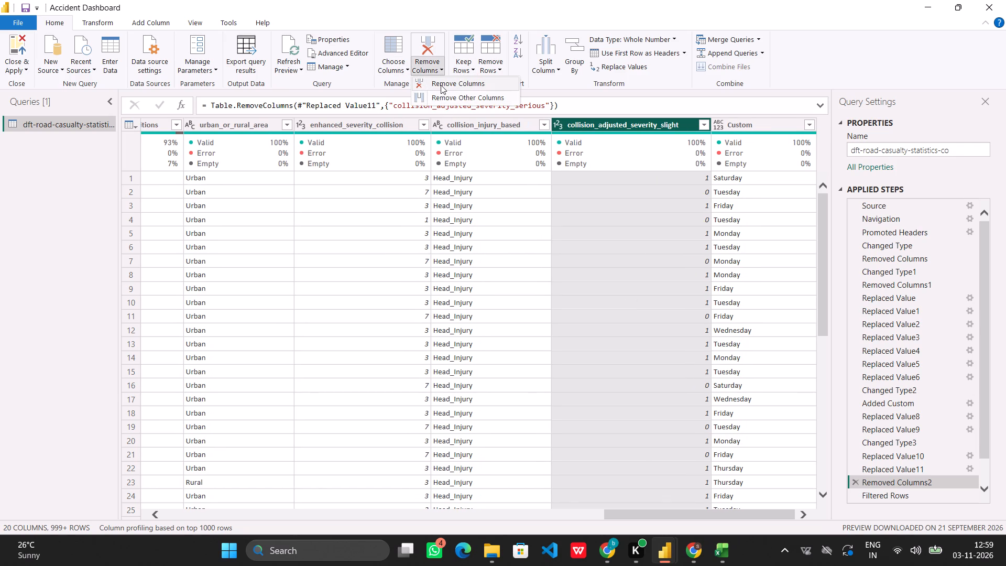
{"action": "left_click", "coordinate": [441, 85]}
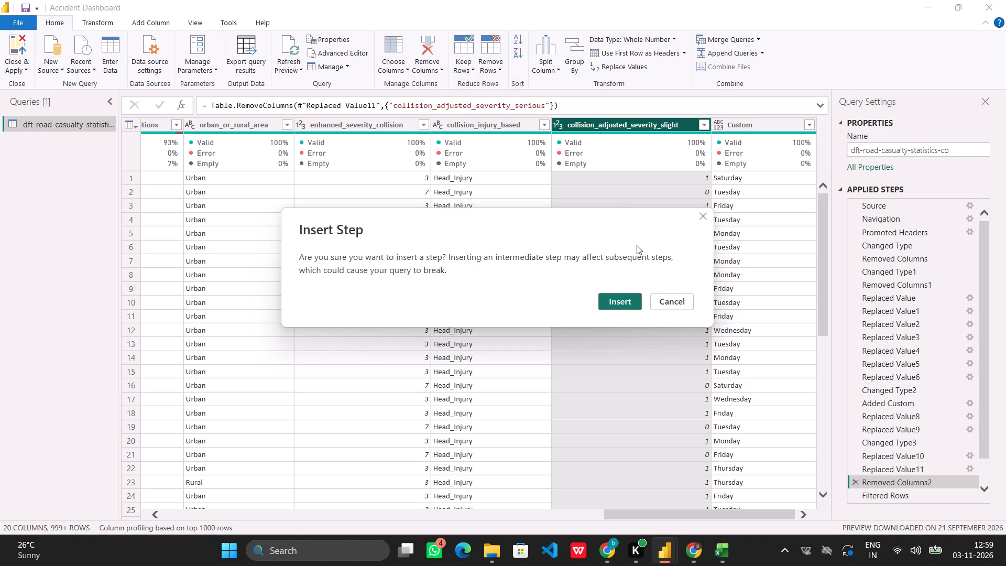
{"action": "left_click", "coordinate": [624, 299]}
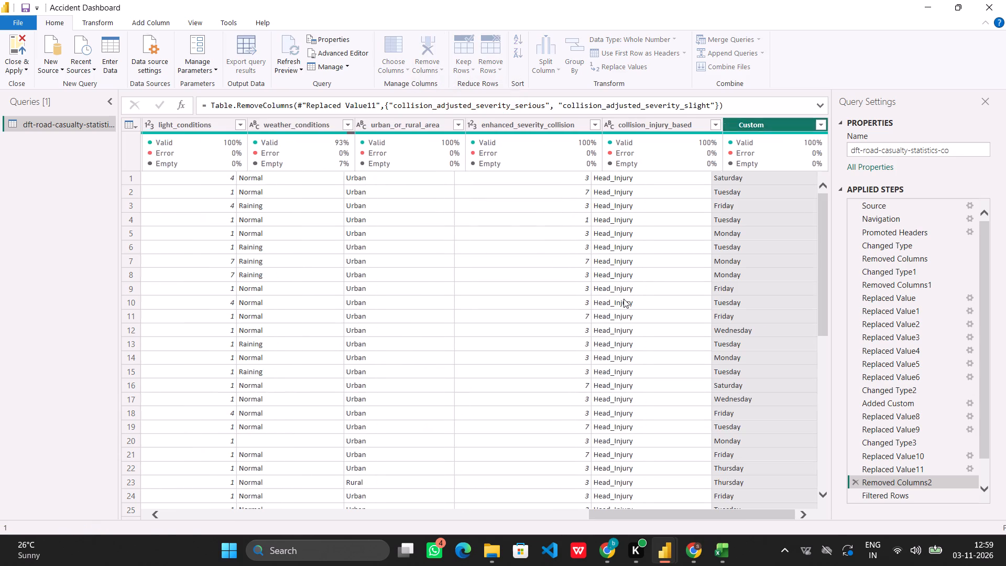
Rename the Custom column holding the day names as WeekDay, inserting the rename after the severity column removals.
{"action": "scroll", "coordinate": [524, 299], "scroll_direction": "right", "scroll_amount": 1}
{"action": "scroll", "coordinate": [524, 299], "scroll_direction": "left", "scroll_amount": 1}
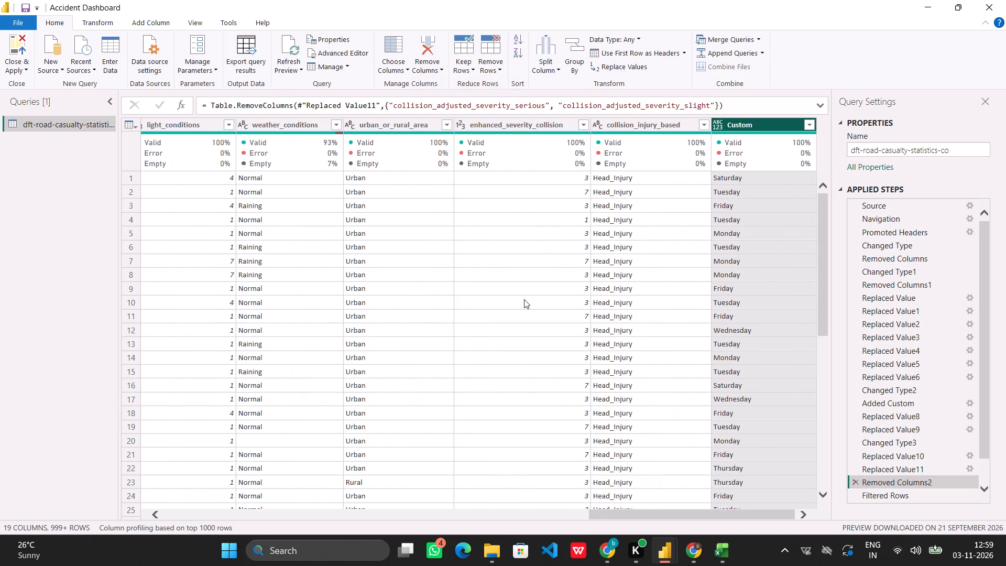
{"action": "double_click", "coordinate": [756, 125]}
{"action": "key", "text": "BackSpace"}
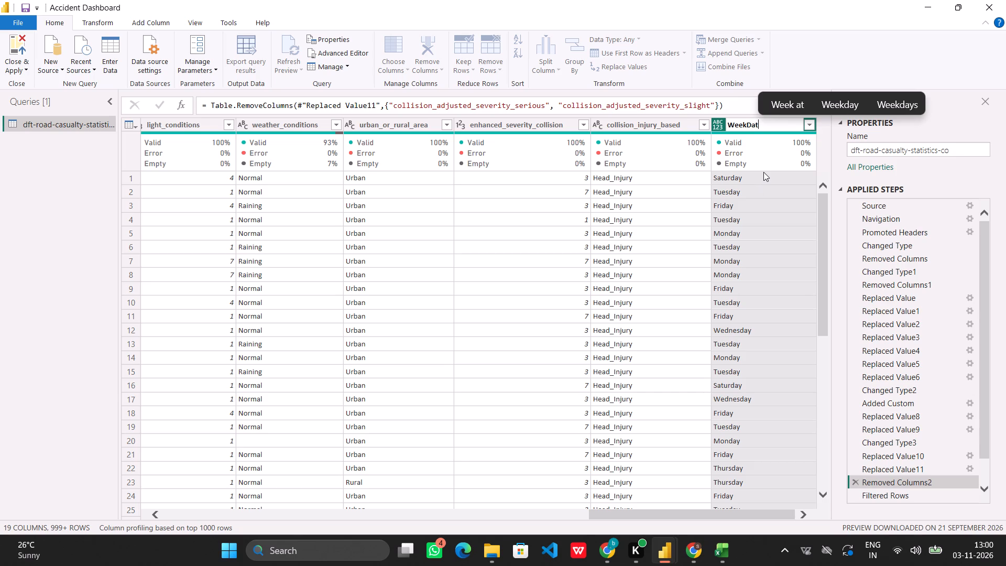
{"action": "key", "text": "BackSpace"}
{"action": "key", "text": "y"}
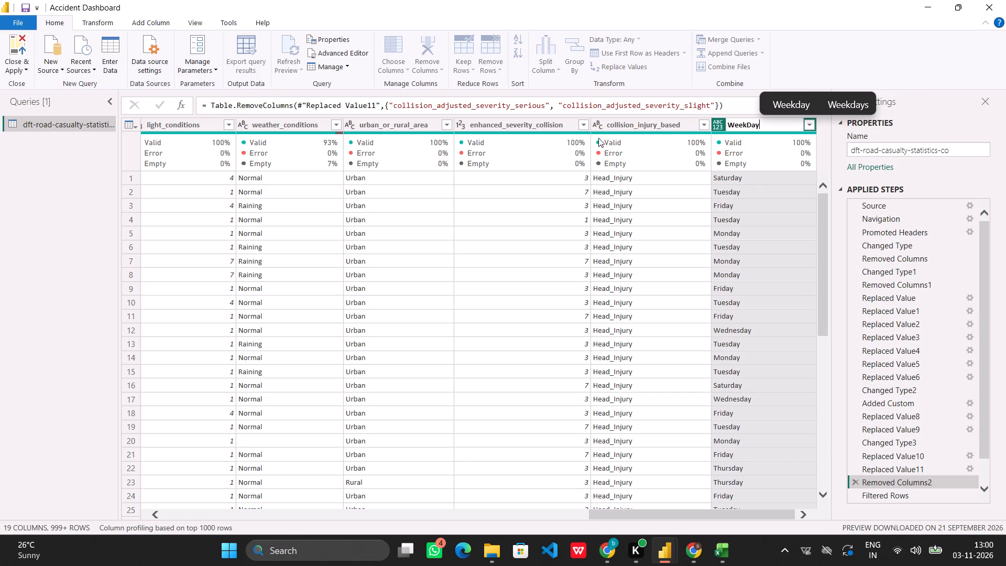
{"action": "left_click", "coordinate": [506, 122]}
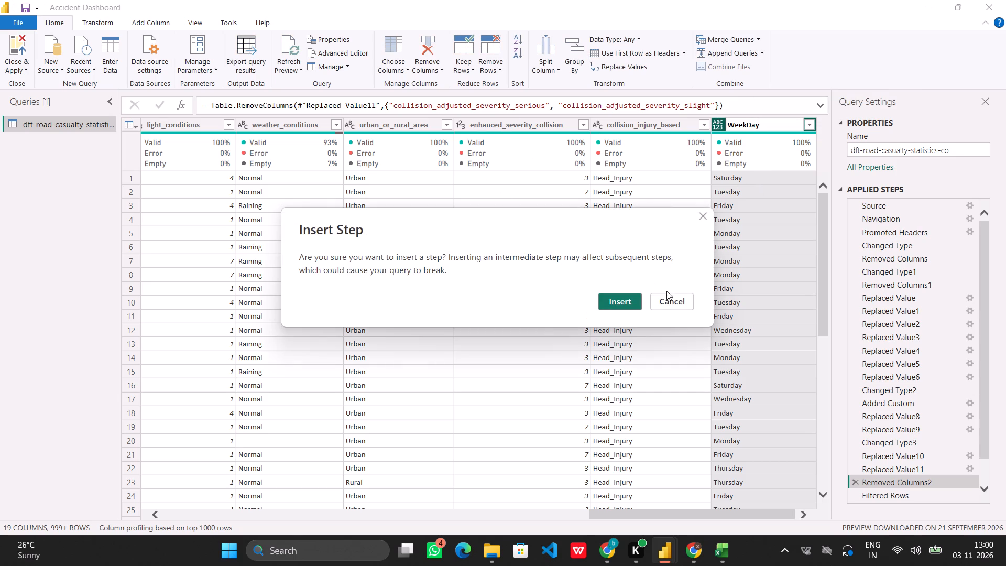
{"action": "left_click", "coordinate": [625, 299]}
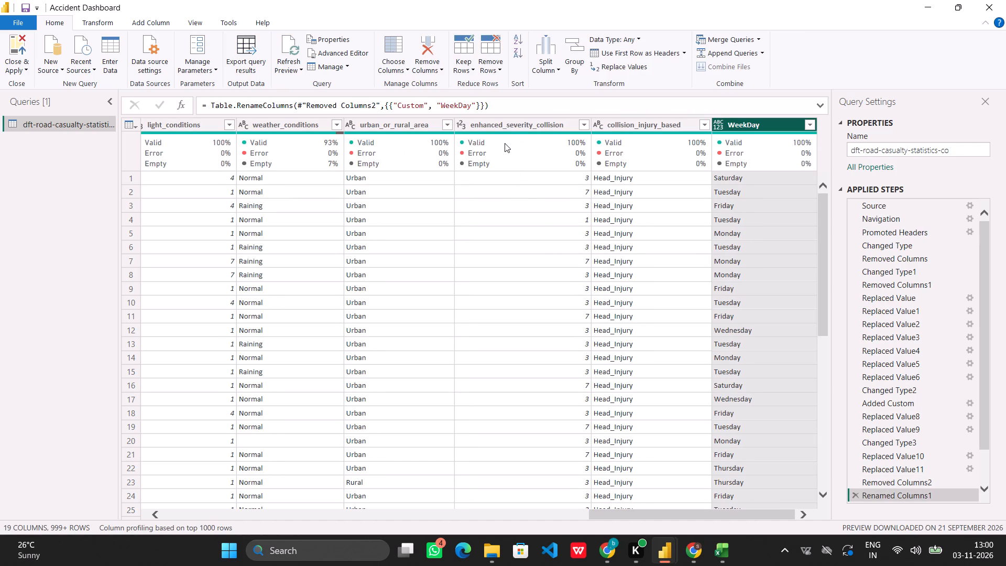
Remove the enhanced_severity_collision column, inserting the removal directly after the WeekDay rename.
{"action": "left_click", "coordinate": [508, 127]}
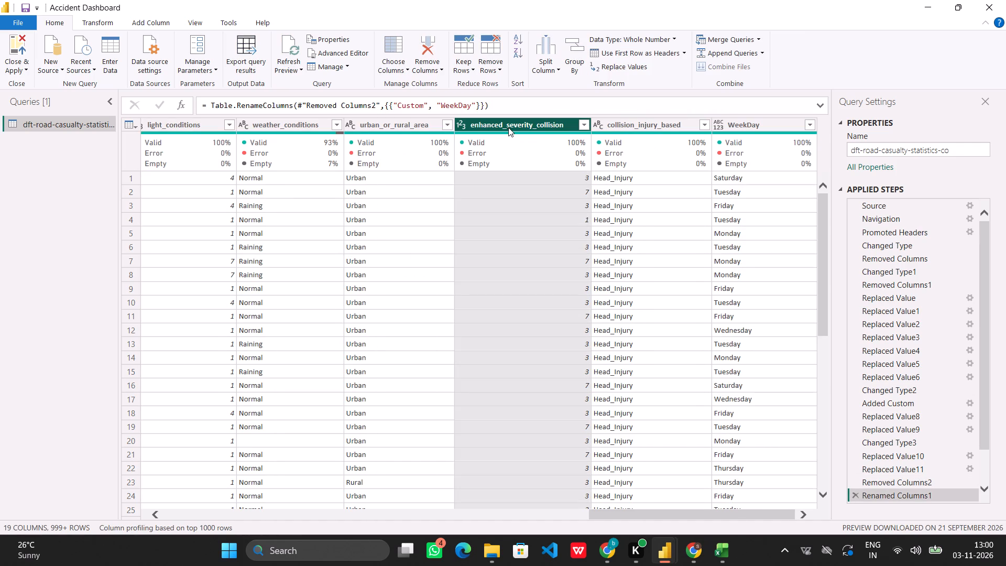
{"action": "left_click", "coordinate": [425, 63]}
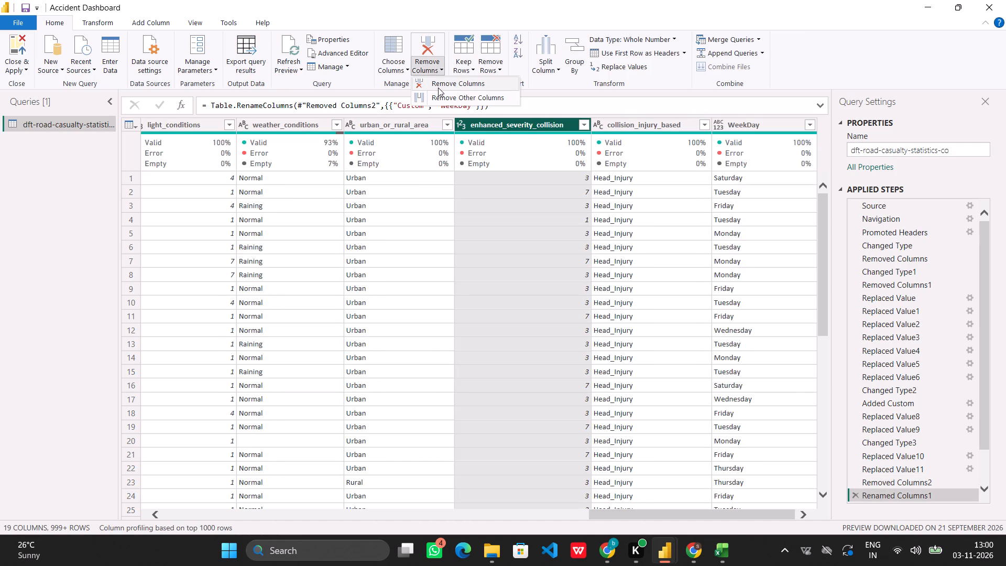
{"action": "left_click", "coordinate": [438, 88]}
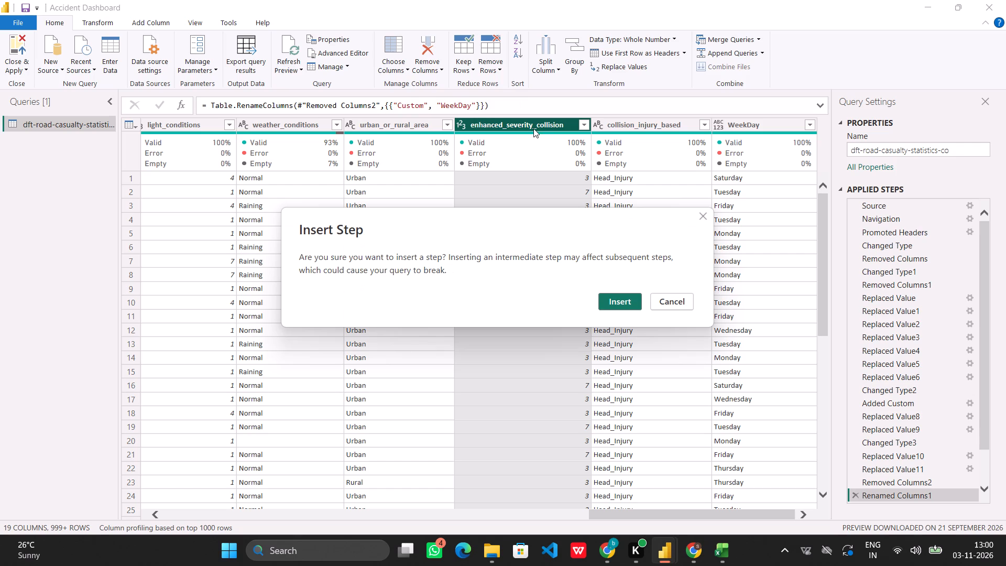
{"action": "left_click", "coordinate": [621, 298]}
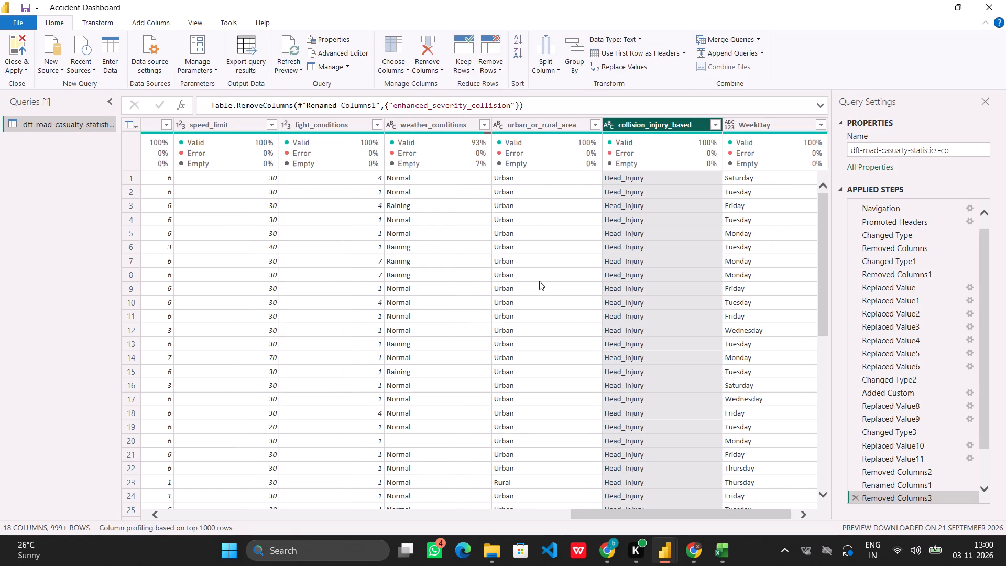
Check the distinct values in the light_conditions column without filtering it.
{"action": "scroll", "coordinate": [539, 281], "scroll_direction": "right", "scroll_amount": 1}
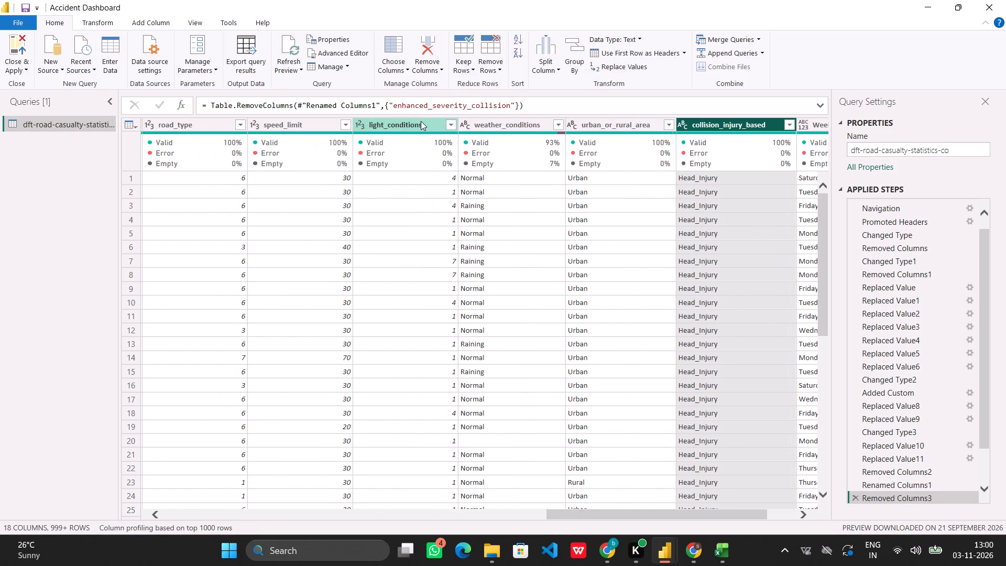
{"action": "left_click", "coordinate": [452, 122]}
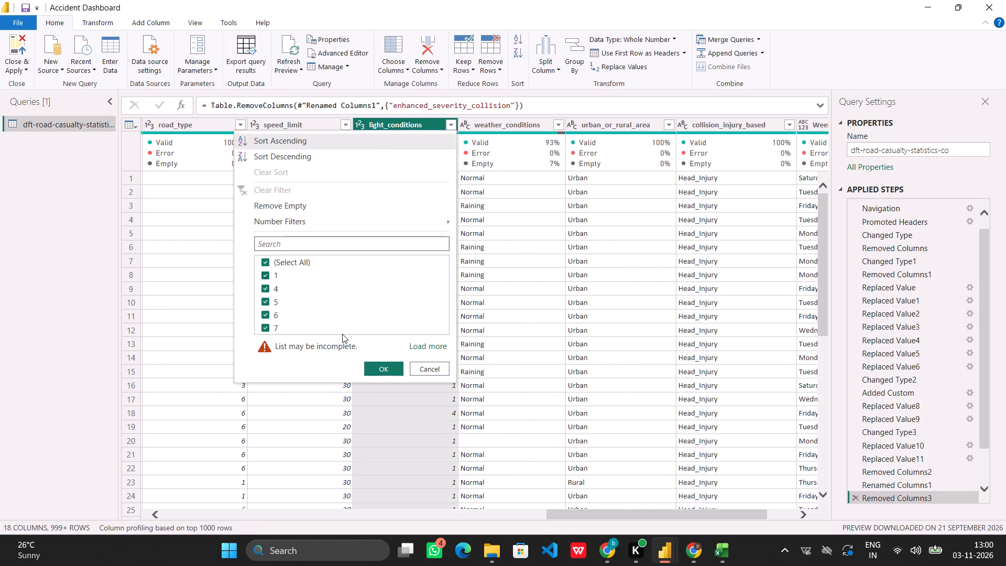
{"action": "scroll", "coordinate": [342, 334], "scroll_direction": "down", "scroll_amount": 1}
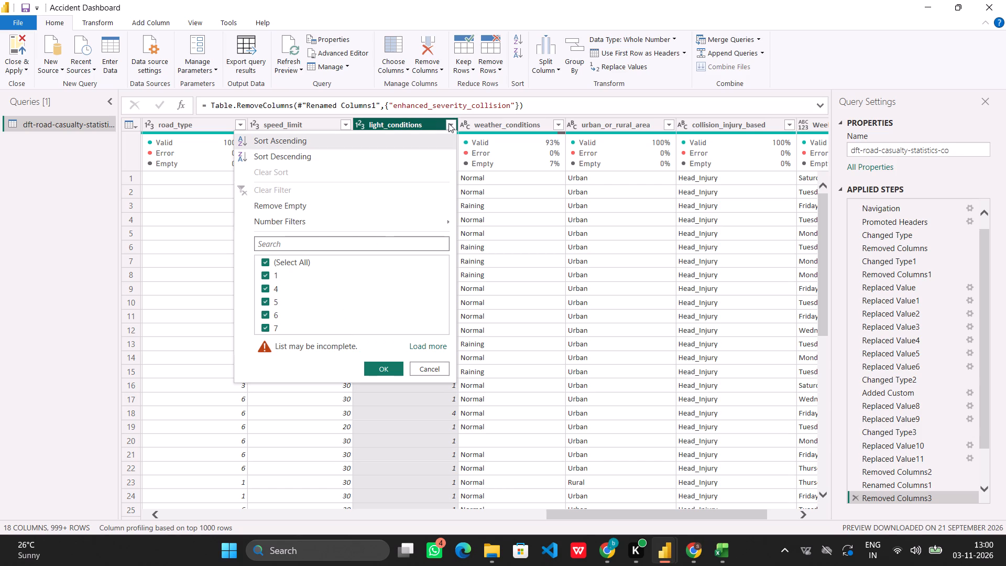
{"action": "left_click", "coordinate": [449, 123]}
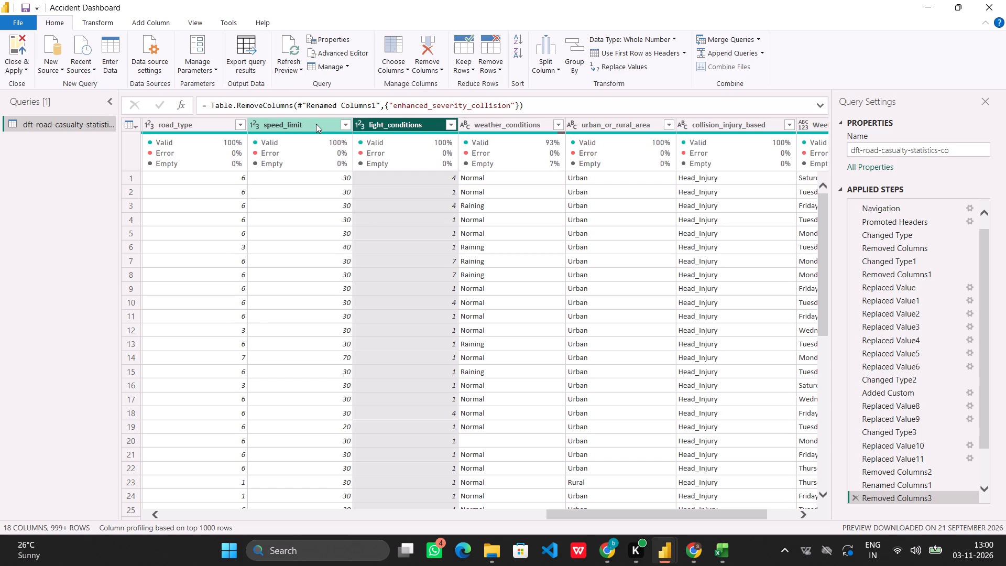
Remove the day_of_week column, inserting the change at the enhanced_severity_collision column removal.
{"action": "scroll", "coordinate": [316, 124], "scroll_direction": "right", "scroll_amount": 1}
{"action": "scroll", "coordinate": [358, 227], "scroll_direction": "right", "scroll_amount": 4}
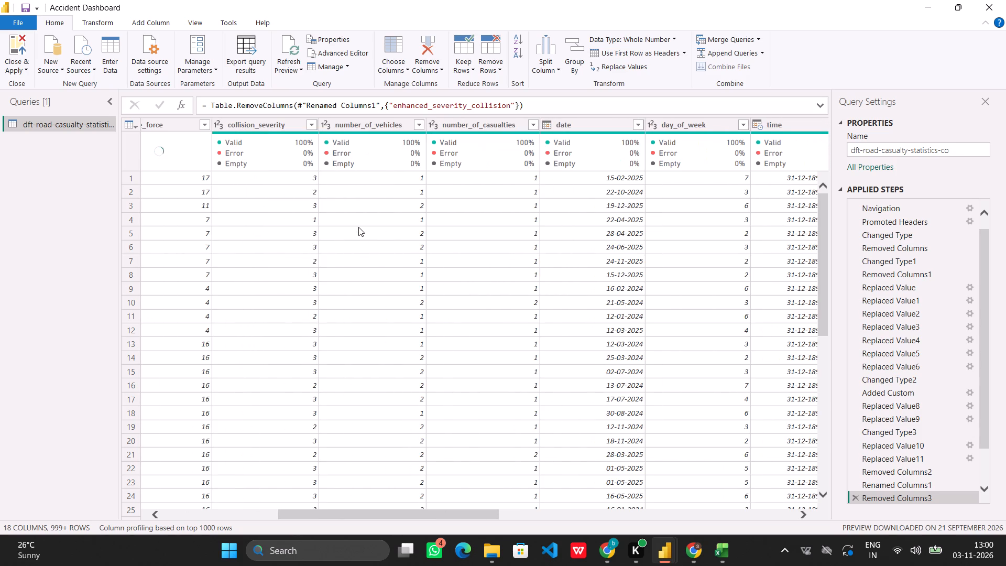
{"action": "scroll", "coordinate": [718, 155], "scroll_direction": "left", "scroll_amount": 1}
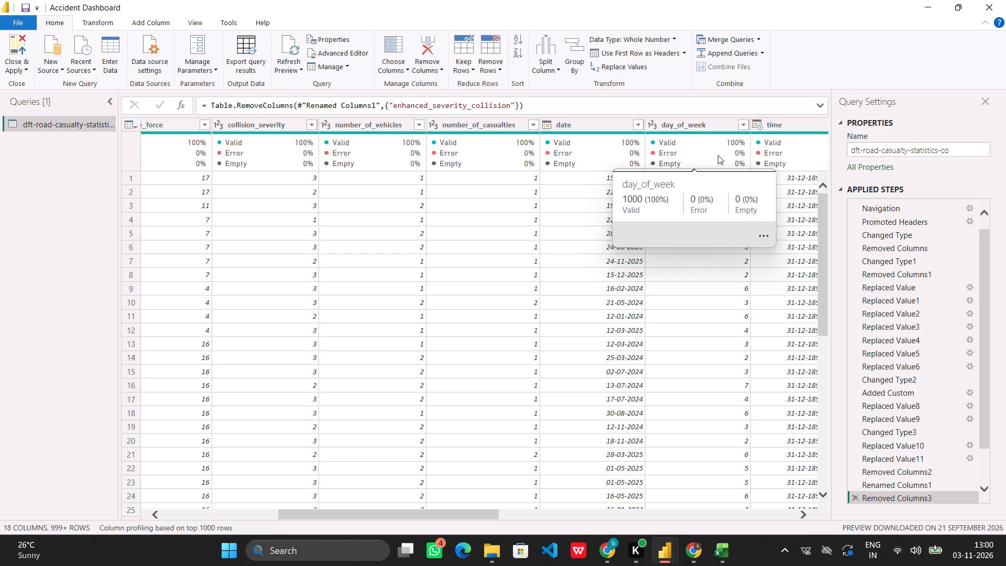
{"action": "scroll", "coordinate": [728, 283], "scroll_direction": "left", "scroll_amount": 1}
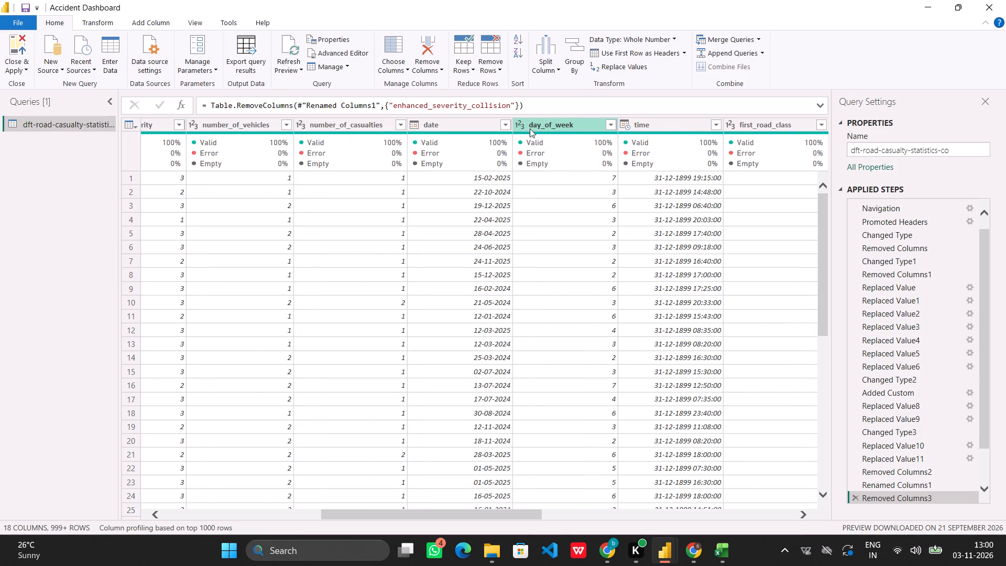
{"action": "left_click", "coordinate": [585, 117]}
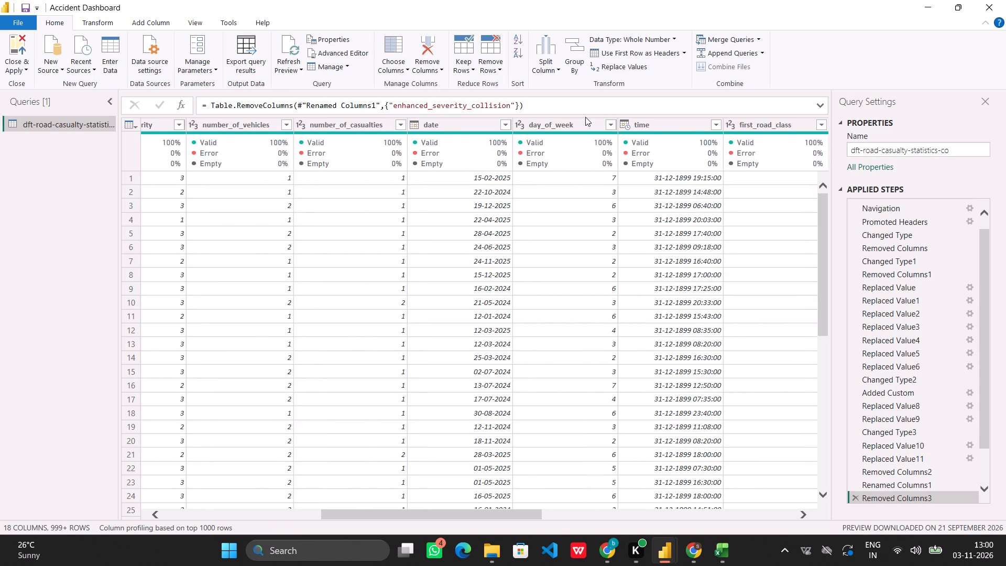
{"action": "left_click", "coordinate": [585, 121]}
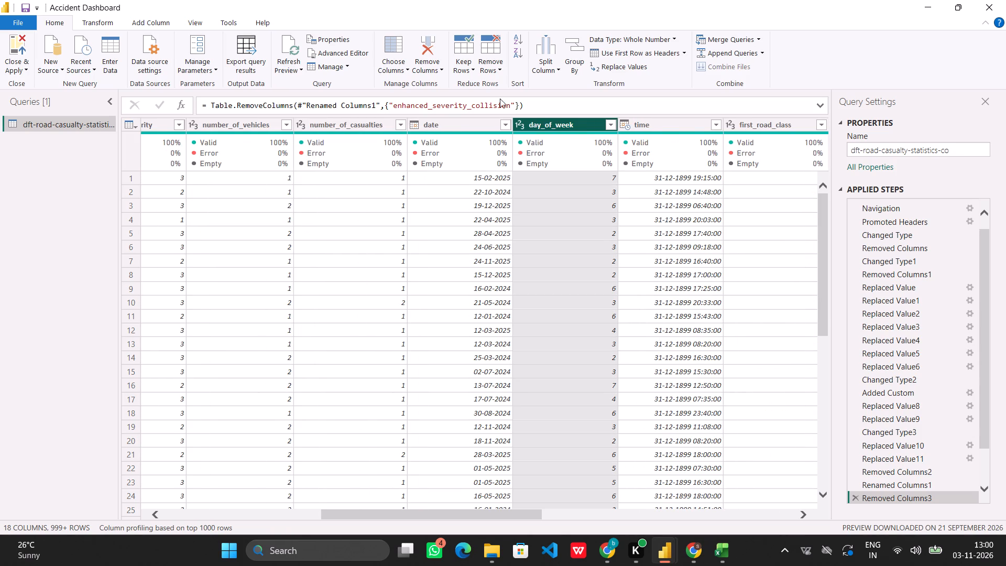
{"action": "left_click", "coordinate": [428, 69]}
{"action": "left_click", "coordinate": [436, 84]}
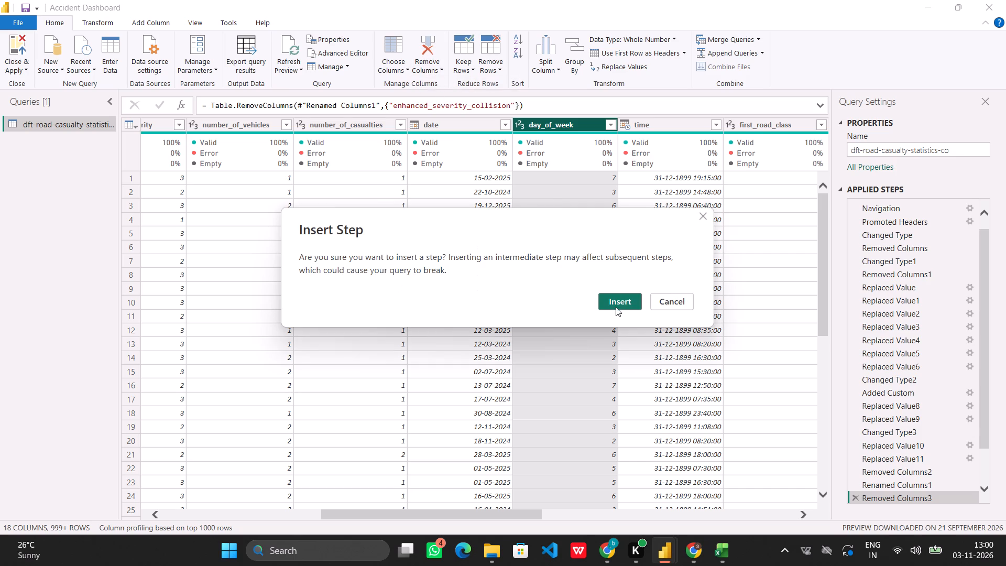
{"action": "left_click", "coordinate": [617, 303]}
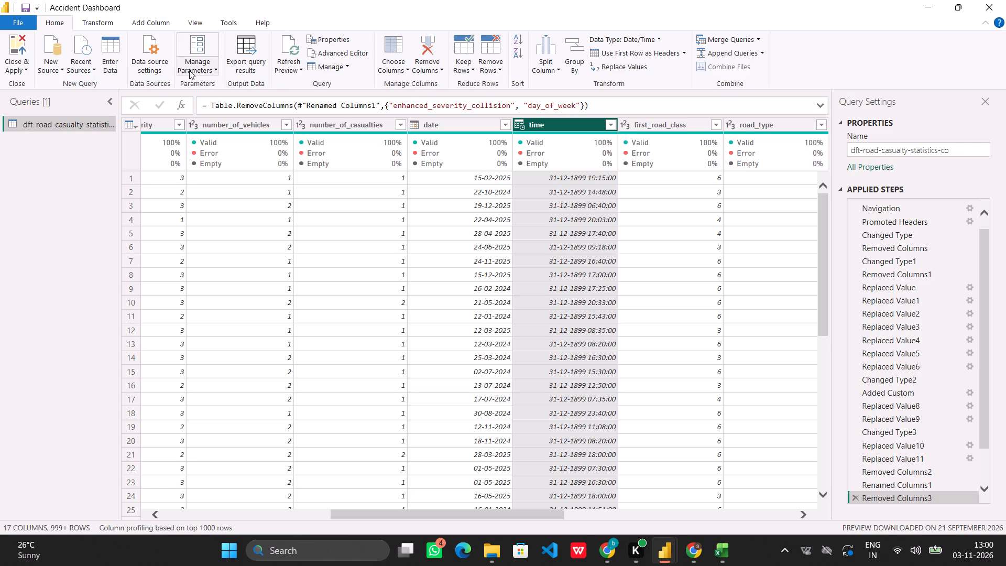
Add a custom column named Time with the formula Time.Hour([time]), inserting it directly after the latest column removal.
{"action": "left_click", "coordinate": [142, 22]}
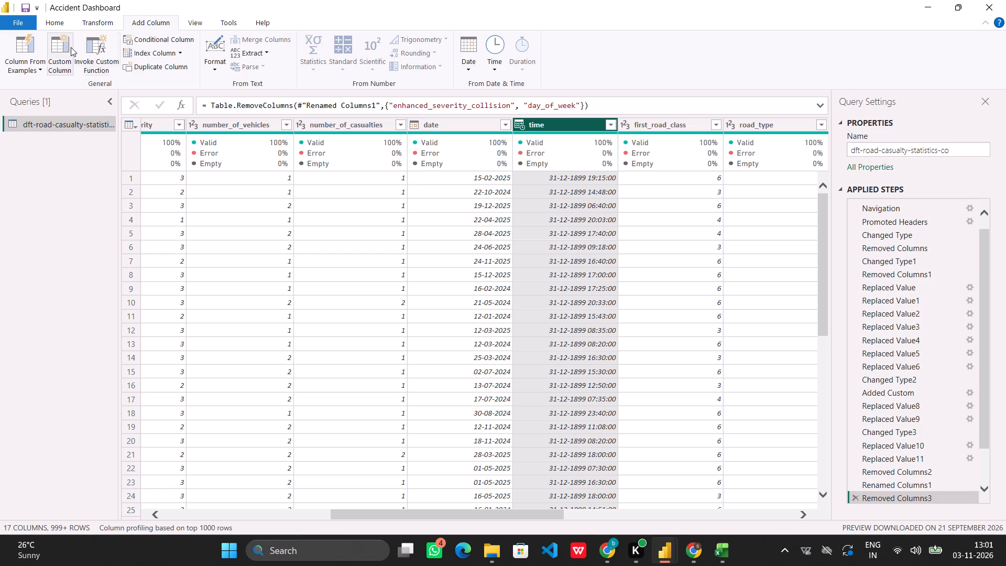
{"action": "left_click", "coordinate": [58, 63]}
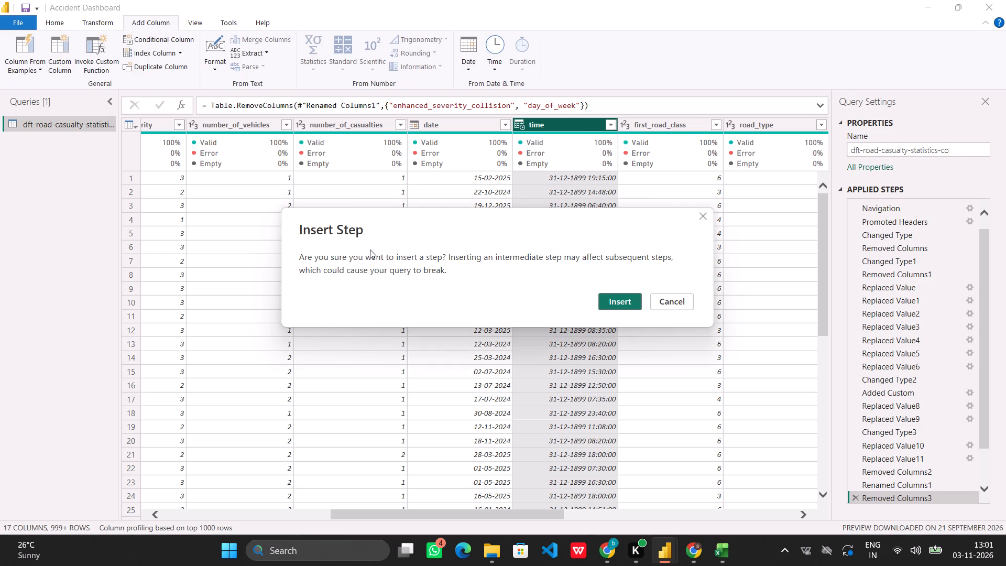
{"action": "left_click", "coordinate": [607, 306]}
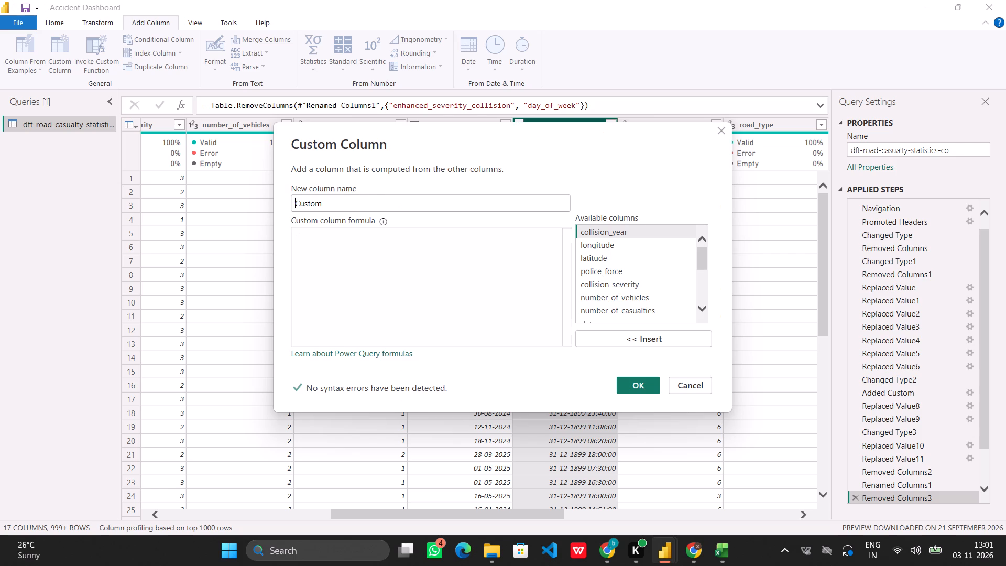
{"action": "left_click", "coordinate": [356, 205]}
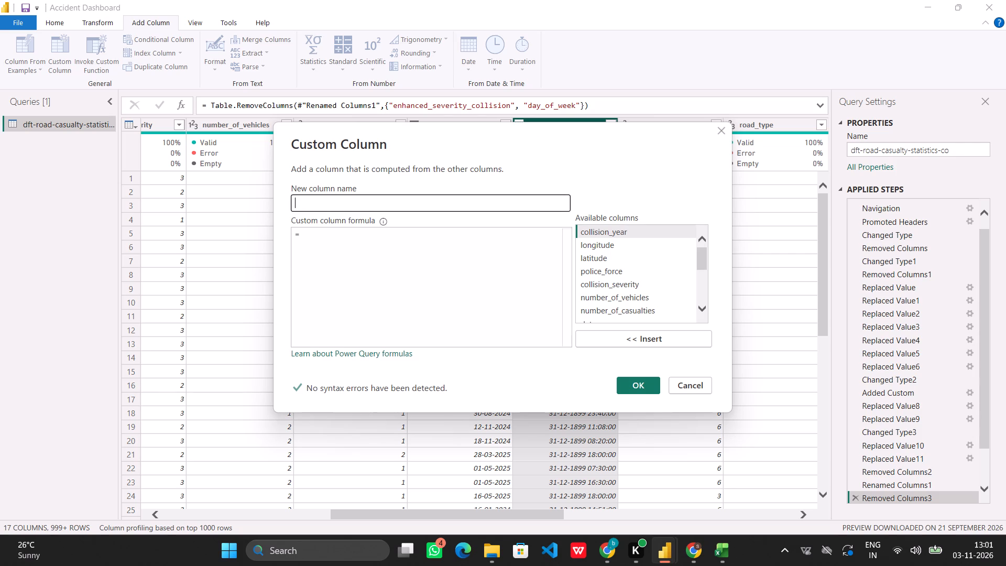
{"action": "type", "text": "ime"}
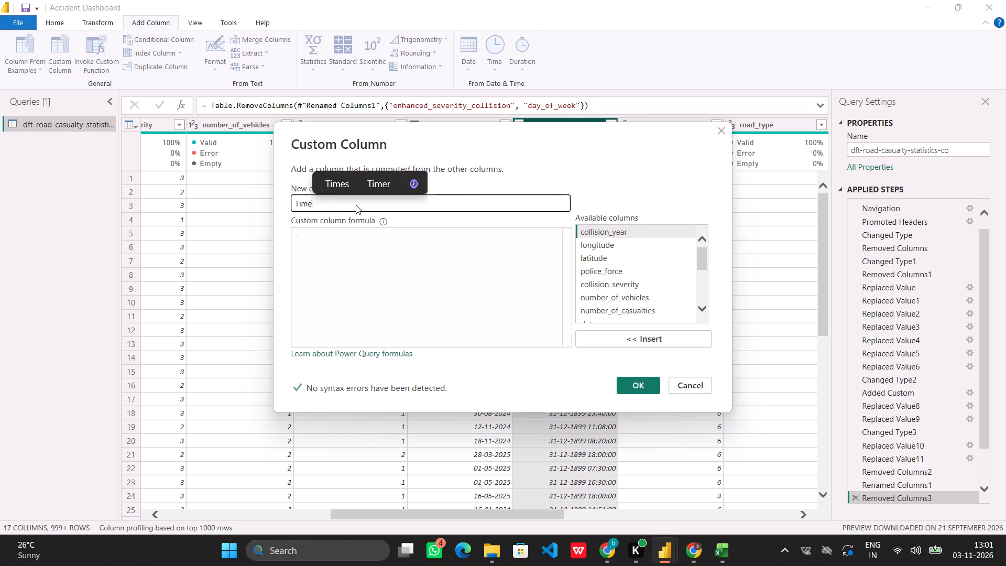
{"action": "left_click", "coordinate": [334, 235]}
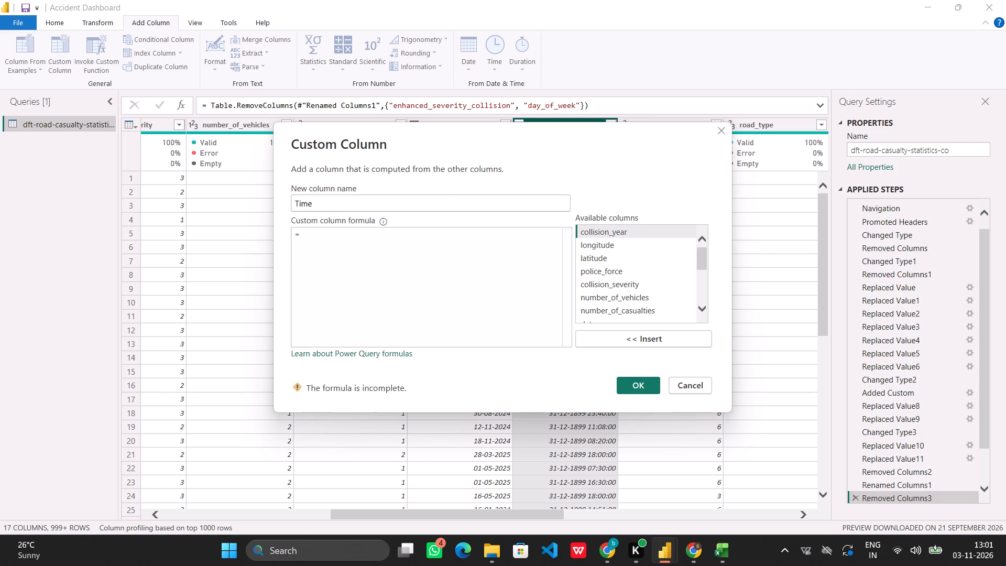
{"action": "type", "text": "ime"}
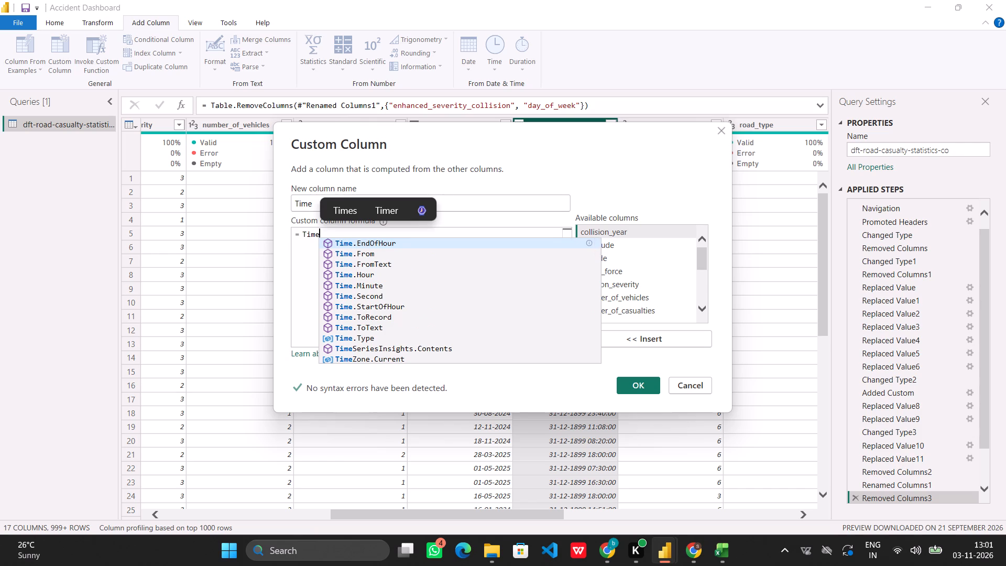
{"action": "left_click", "coordinate": [366, 273]}
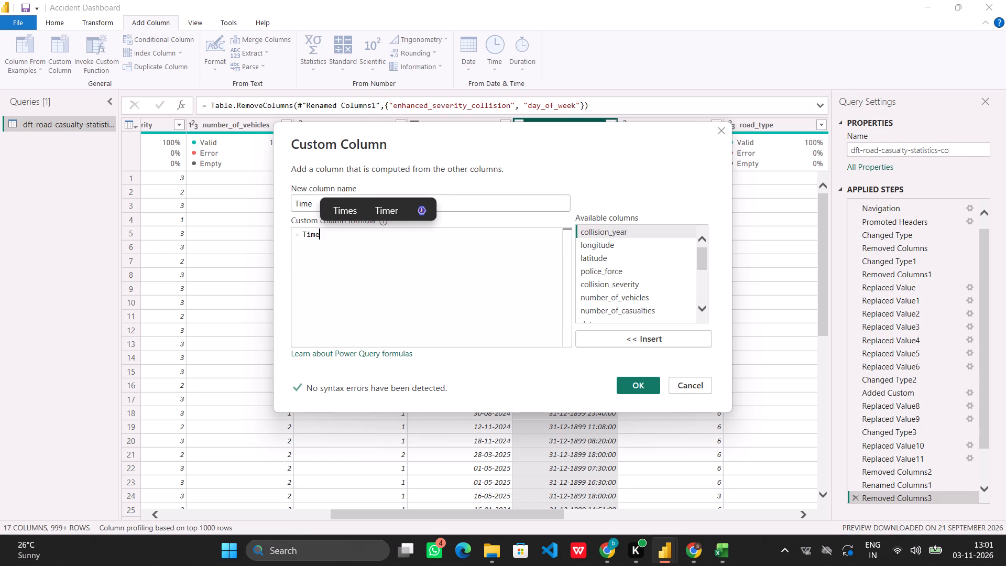
{"action": "key", "text": "shift+parenleft"}
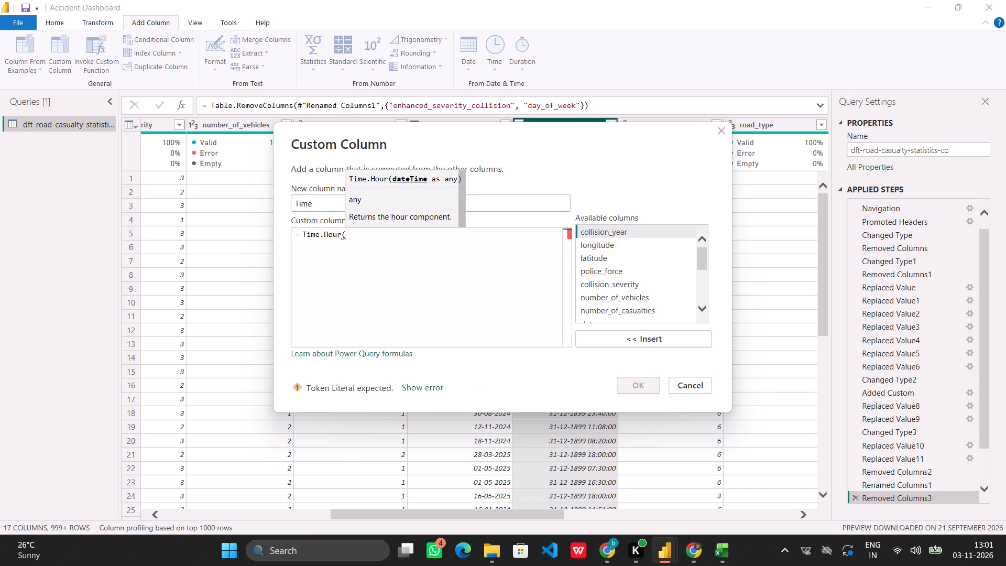
{"action": "scroll", "coordinate": [598, 290], "scroll_direction": "down", "scroll_amount": 1}
{"action": "left_click", "coordinate": [597, 272]}
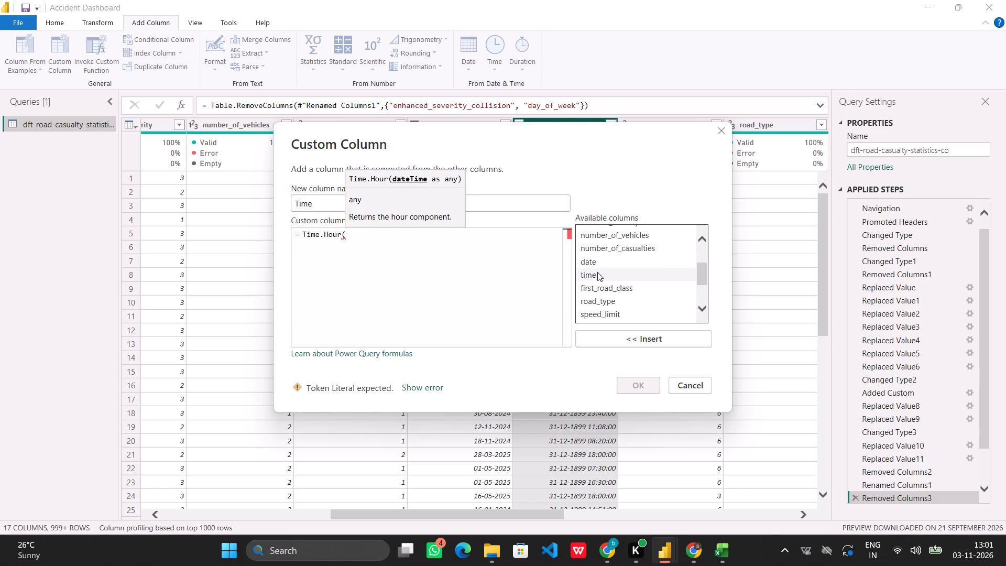
{"action": "left_click", "coordinate": [631, 339]}
{"action": "key", "text": "shift+parenright"}
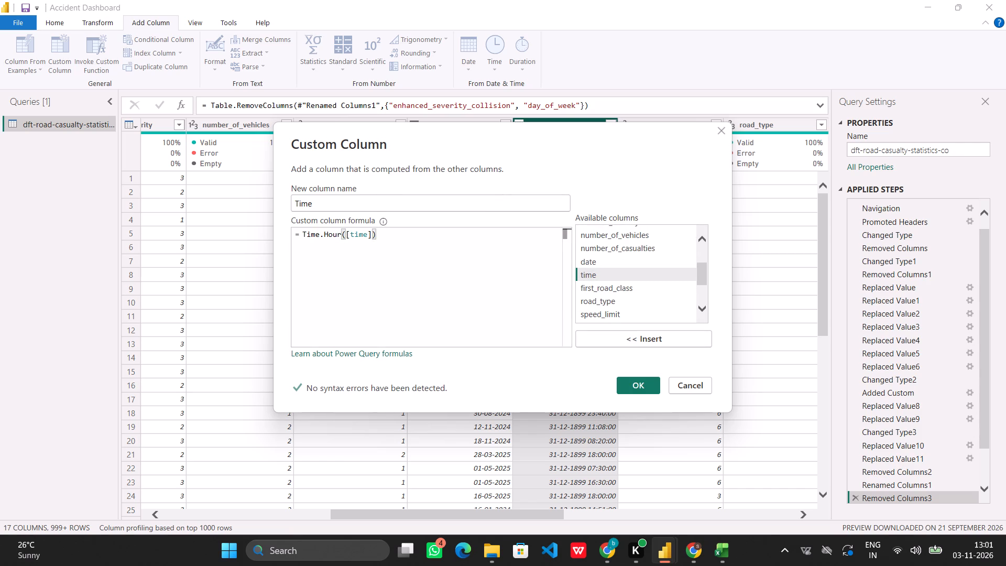
{"action": "left_click", "coordinate": [650, 382]}
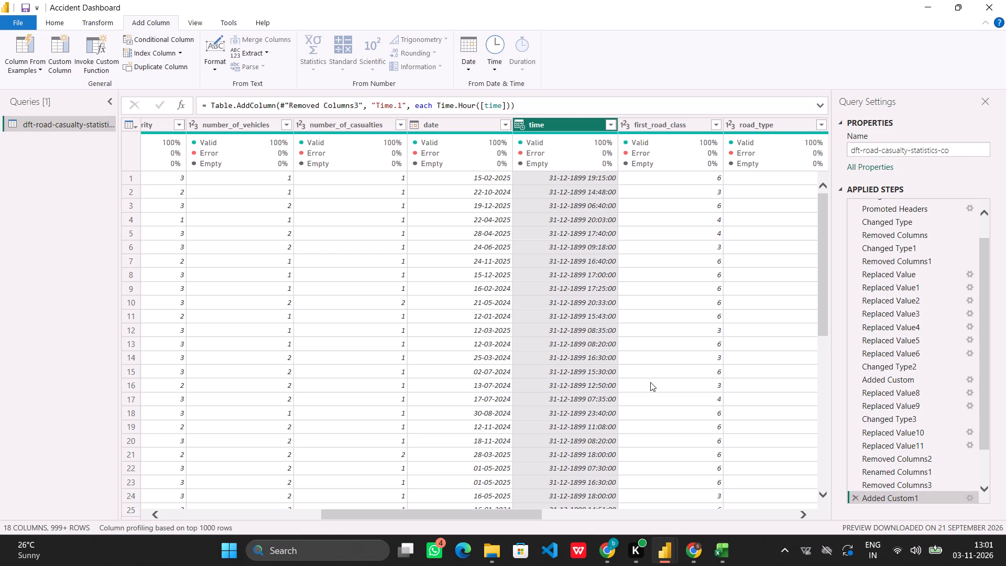
Compare the hour values in the new custom column with the original time column.
{"action": "scroll", "coordinate": [650, 382], "scroll_direction": "left", "scroll_amount": 8}
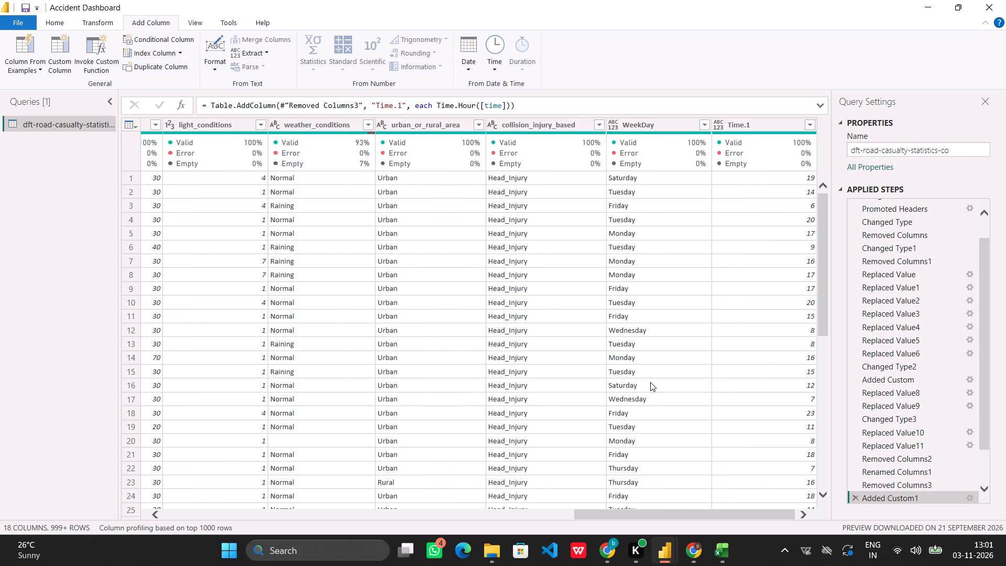
{"action": "scroll", "coordinate": [650, 382], "scroll_direction": "left", "scroll_amount": 1}
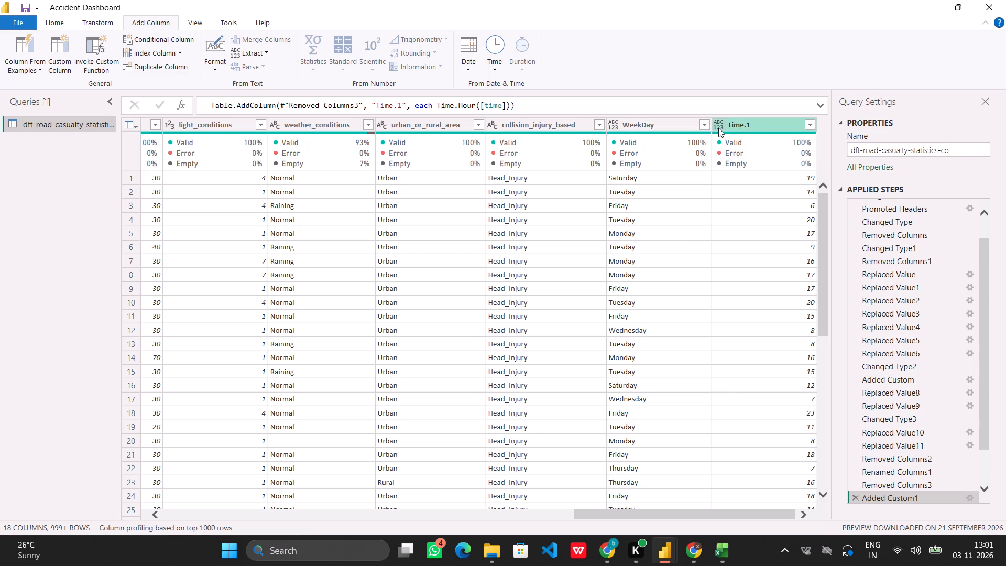
{"action": "scroll", "coordinate": [625, 275], "scroll_direction": "right", "scroll_amount": 4}
{"action": "scroll", "coordinate": [625, 275], "scroll_direction": "left", "scroll_amount": 1}
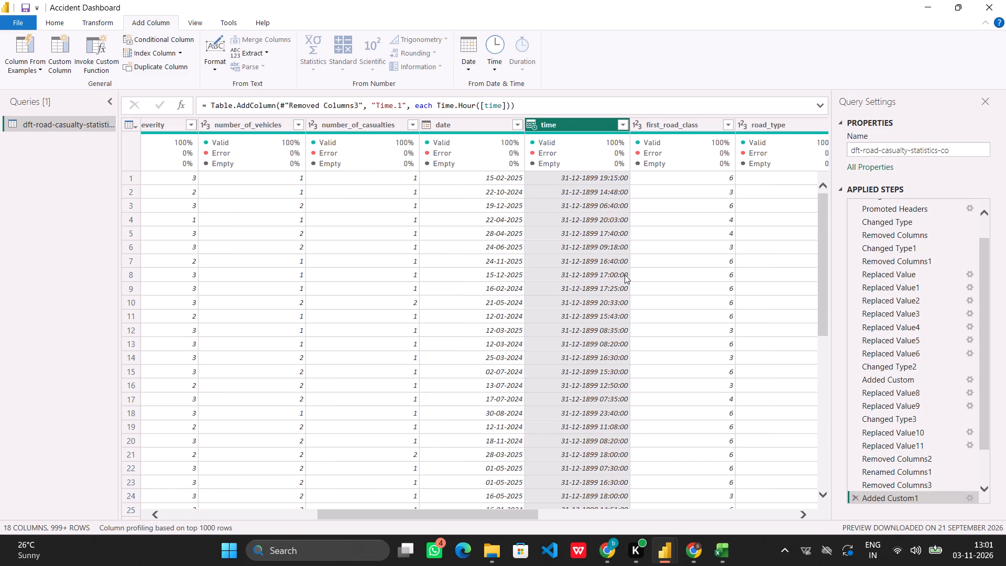
{"action": "scroll", "coordinate": [625, 275], "scroll_direction": "left", "scroll_amount": 9}
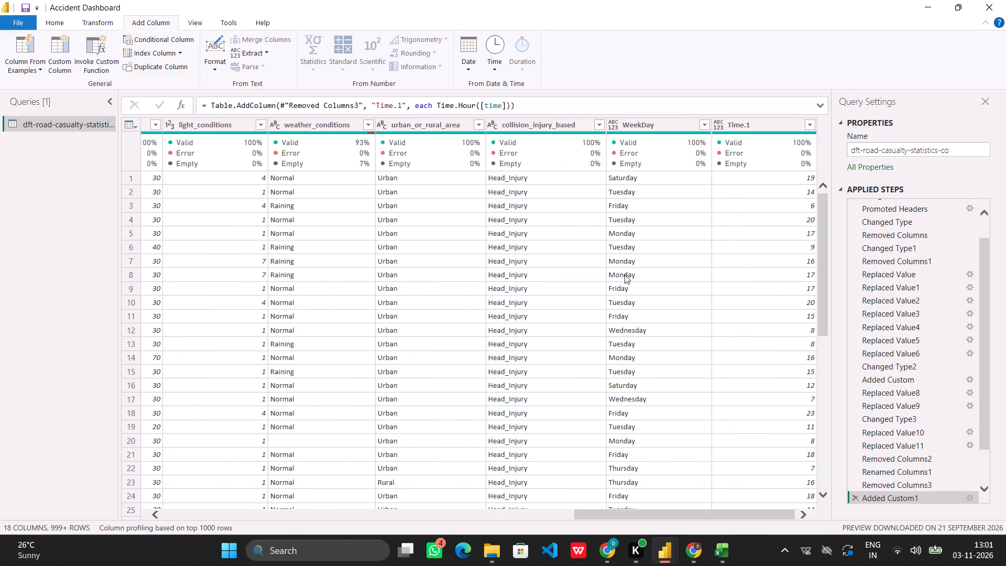
{"action": "scroll", "coordinate": [625, 275], "scroll_direction": "left", "scroll_amount": 2}
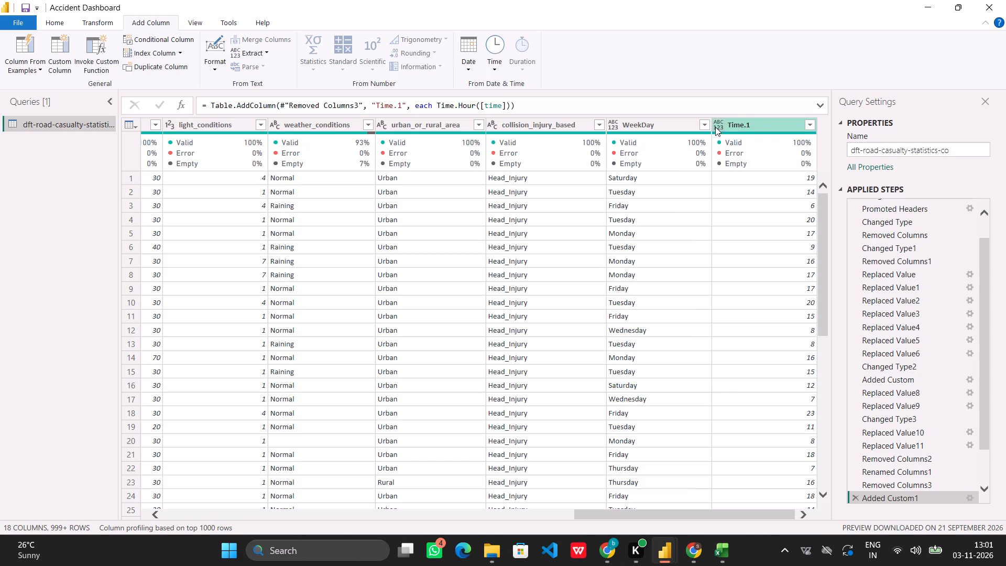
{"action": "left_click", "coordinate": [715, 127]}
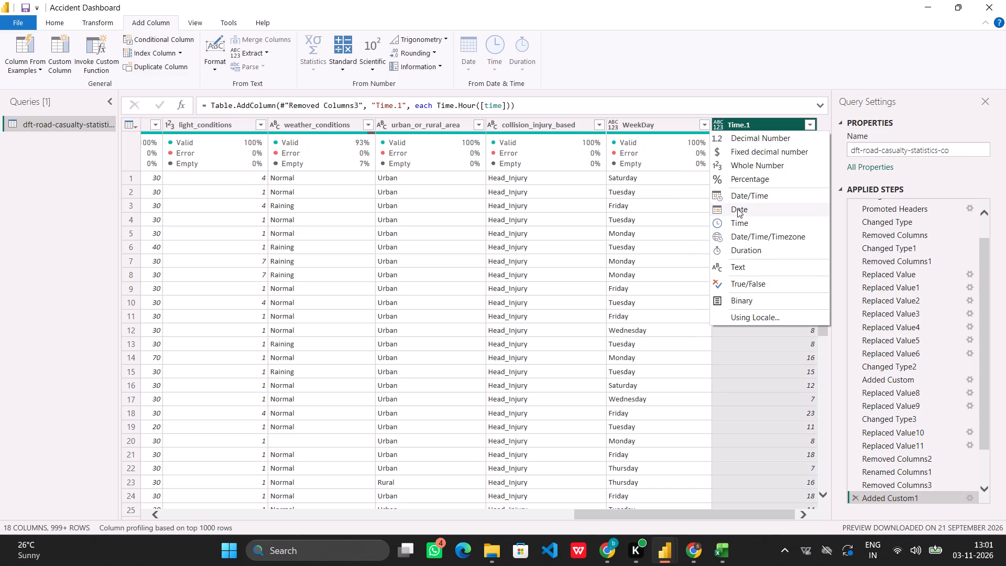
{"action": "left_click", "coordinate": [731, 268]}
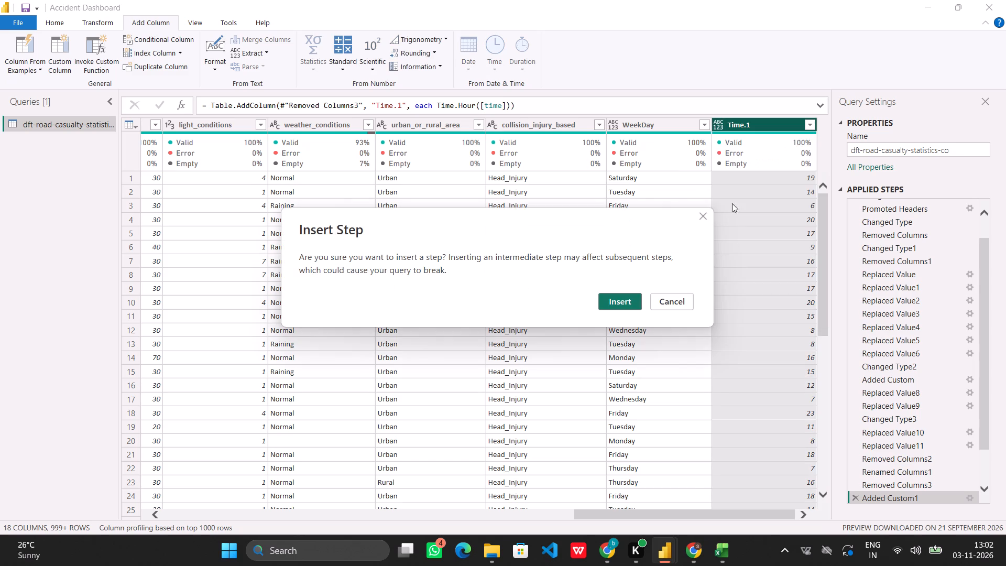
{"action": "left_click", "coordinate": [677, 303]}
Change the new hour column's data type to Time, inserting the conversion directly after the custom column was added.
{"action": "left_click", "coordinate": [720, 125]}
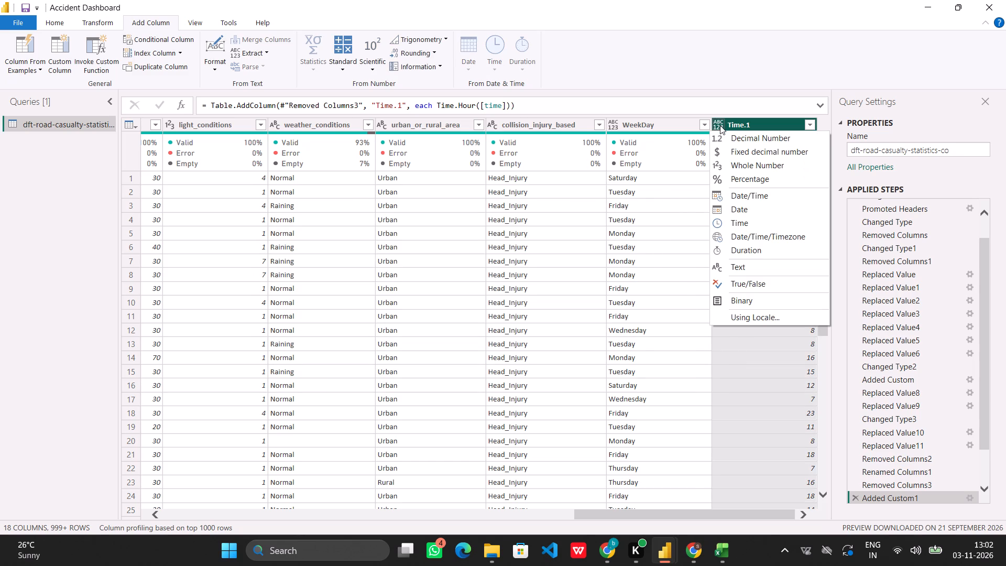
{"action": "left_click", "coordinate": [736, 222]}
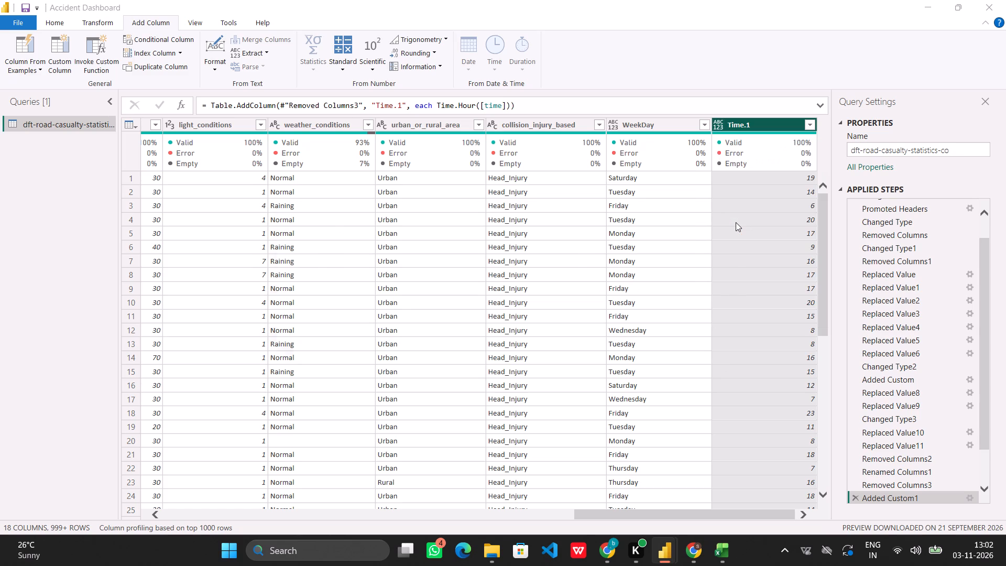
{"action": "left_click", "coordinate": [618, 299]}
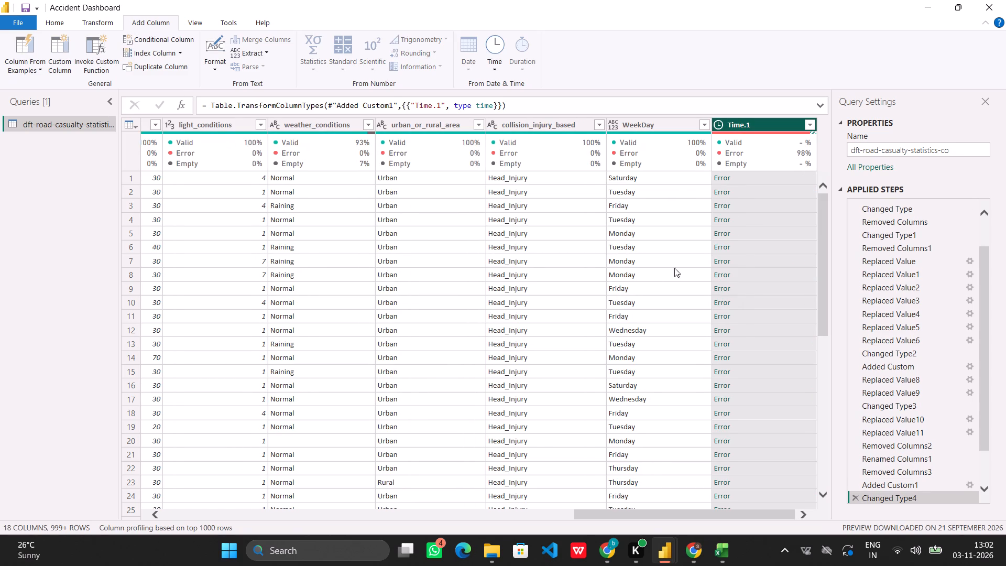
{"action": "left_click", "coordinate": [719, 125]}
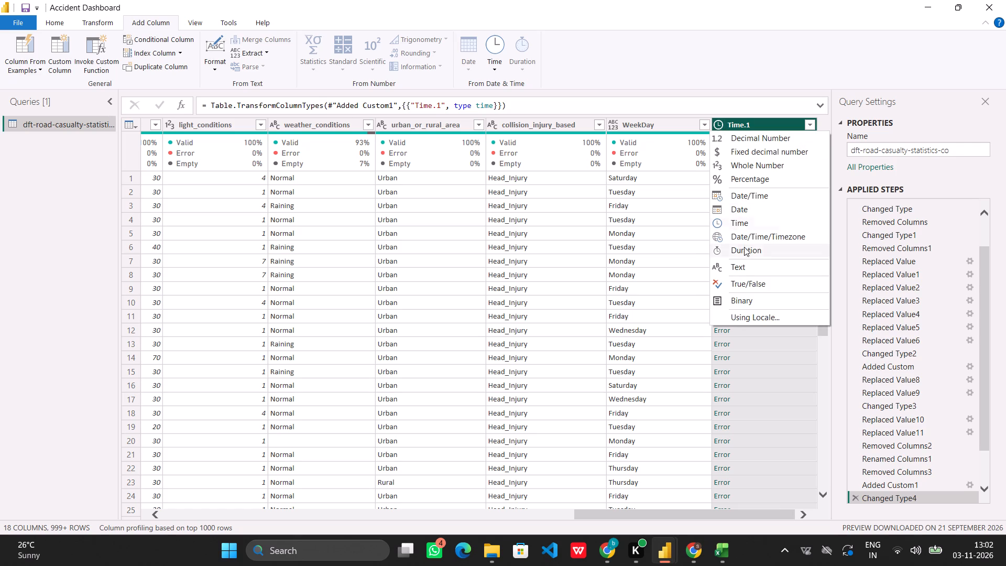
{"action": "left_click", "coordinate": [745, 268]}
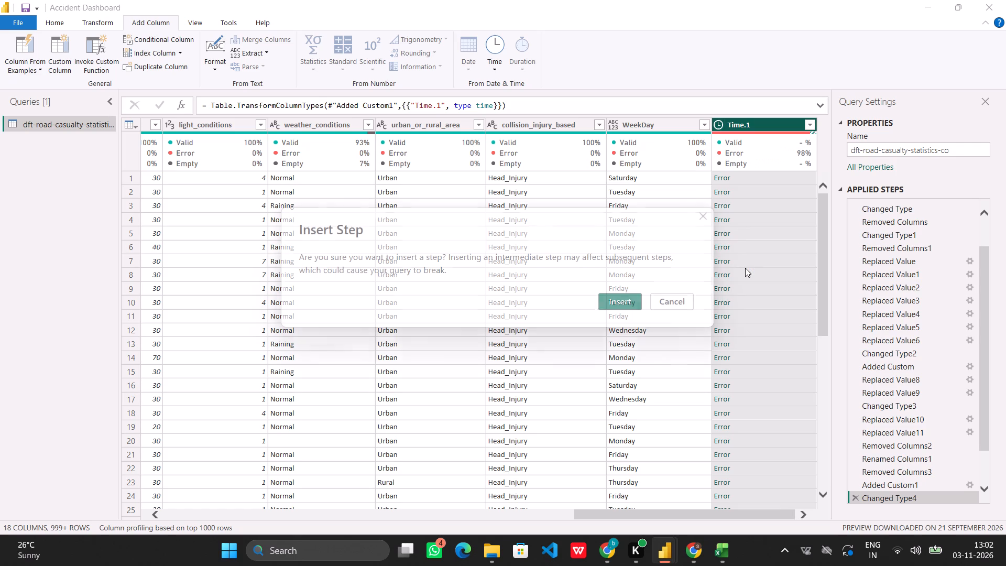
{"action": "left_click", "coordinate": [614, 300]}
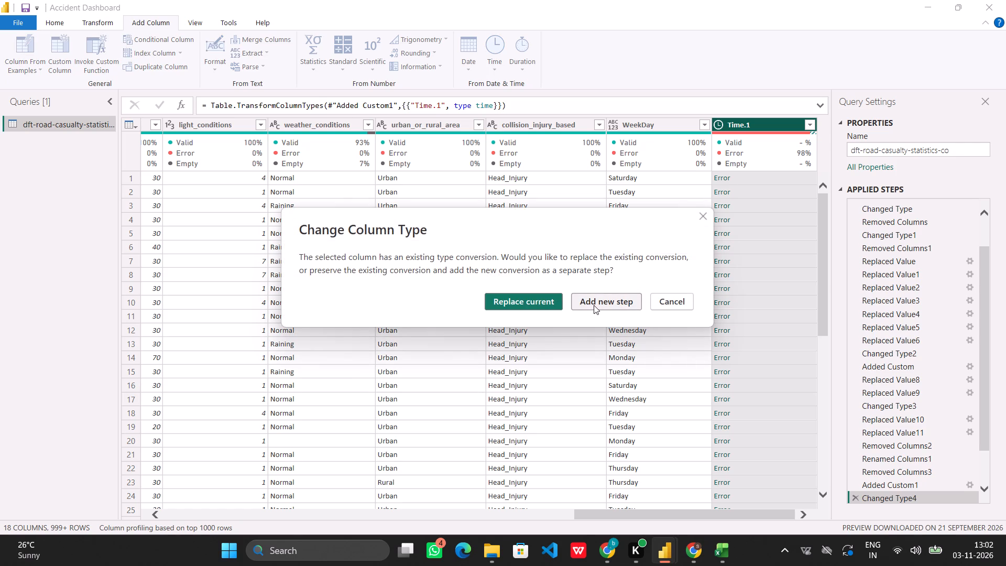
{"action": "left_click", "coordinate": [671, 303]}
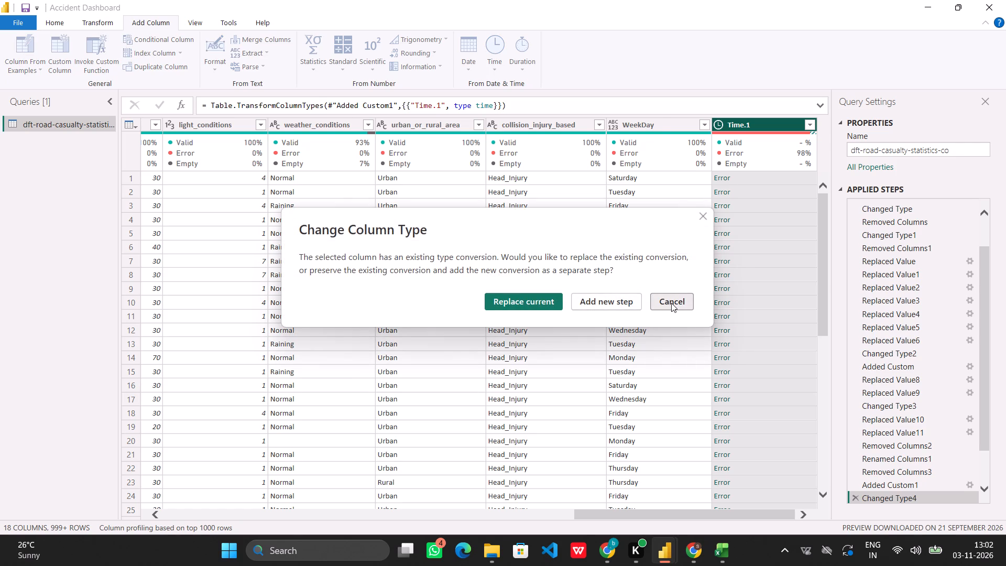
Delete the applied step that converts the Time.1 hour column to the Time data type.
{"action": "left_click", "coordinate": [852, 496]}
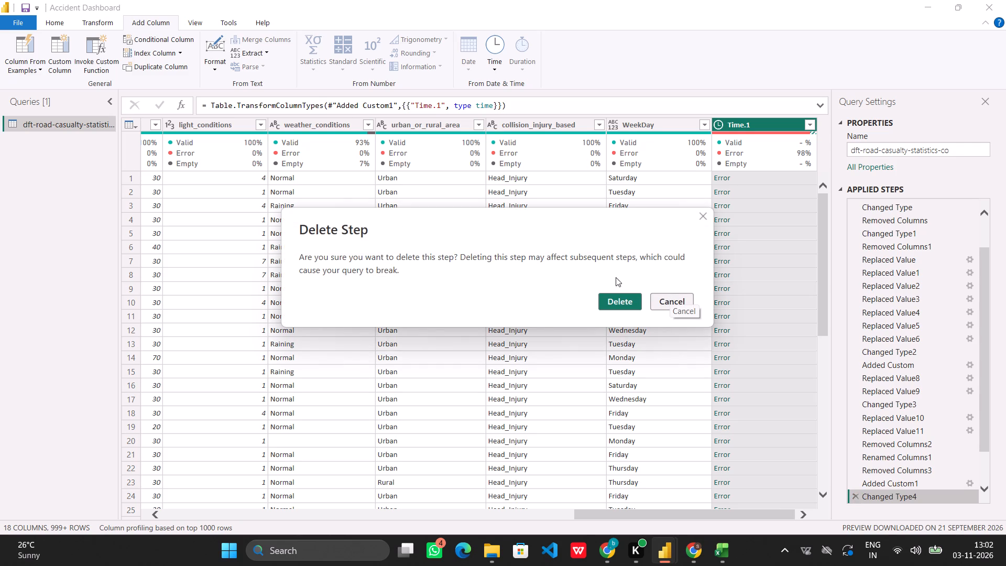
{"action": "left_click", "coordinate": [613, 301]}
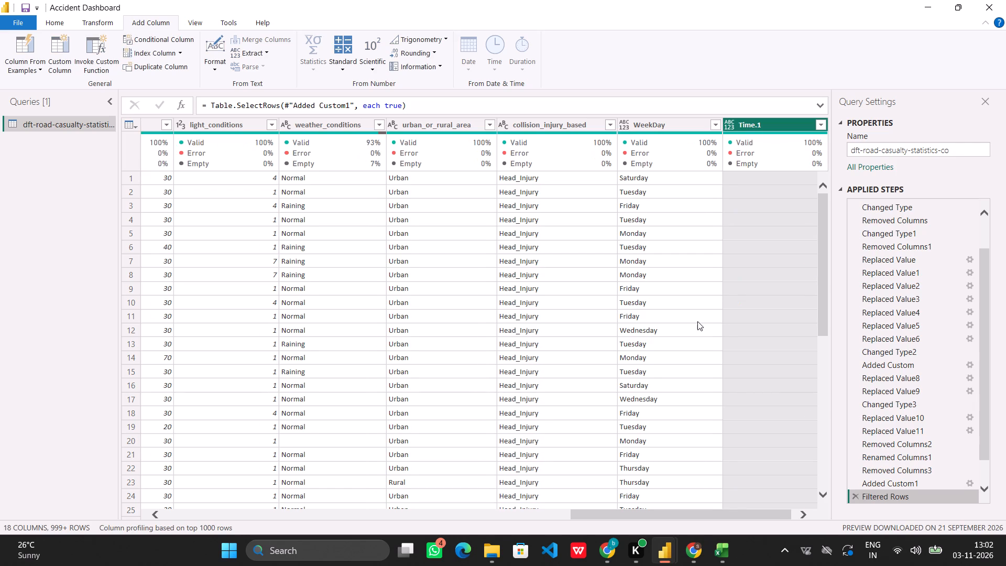
Rename the Time.1 hour column at the end of the table to Time_Hour.
{"action": "scroll", "coordinate": [697, 321], "scroll_direction": "left", "scroll_amount": 1}
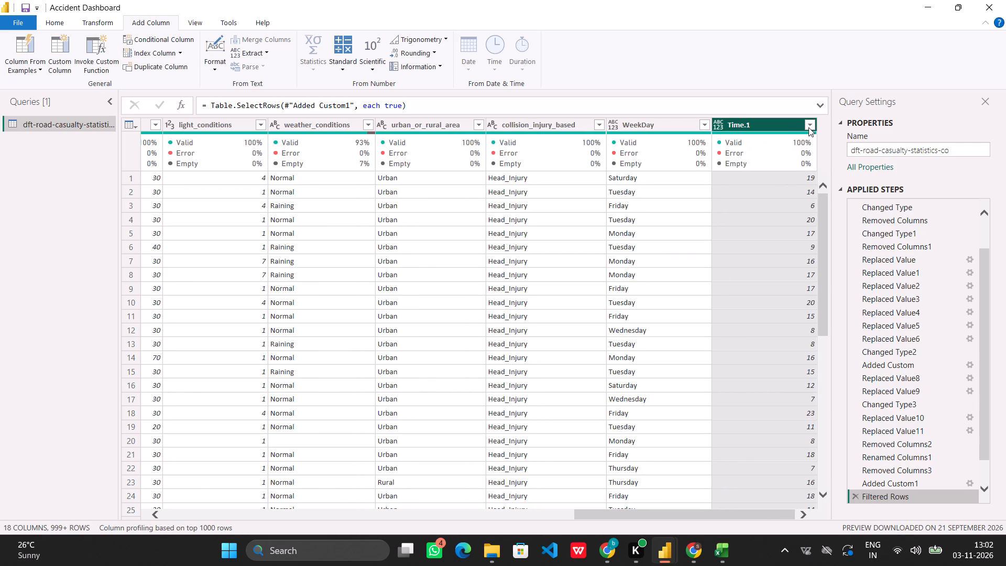
{"action": "double_click", "coordinate": [782, 123]}
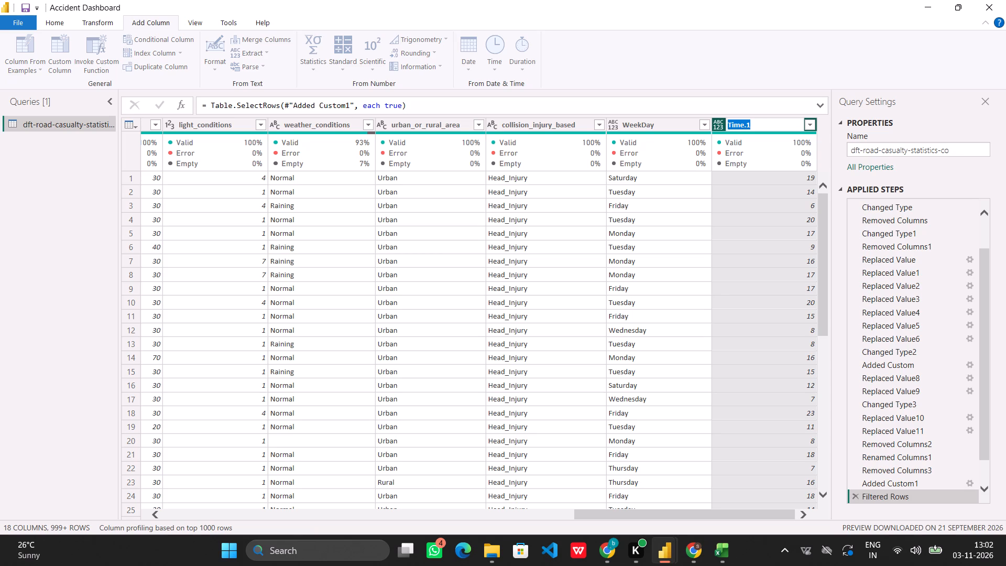
{"action": "key", "text": "BackSpace"}
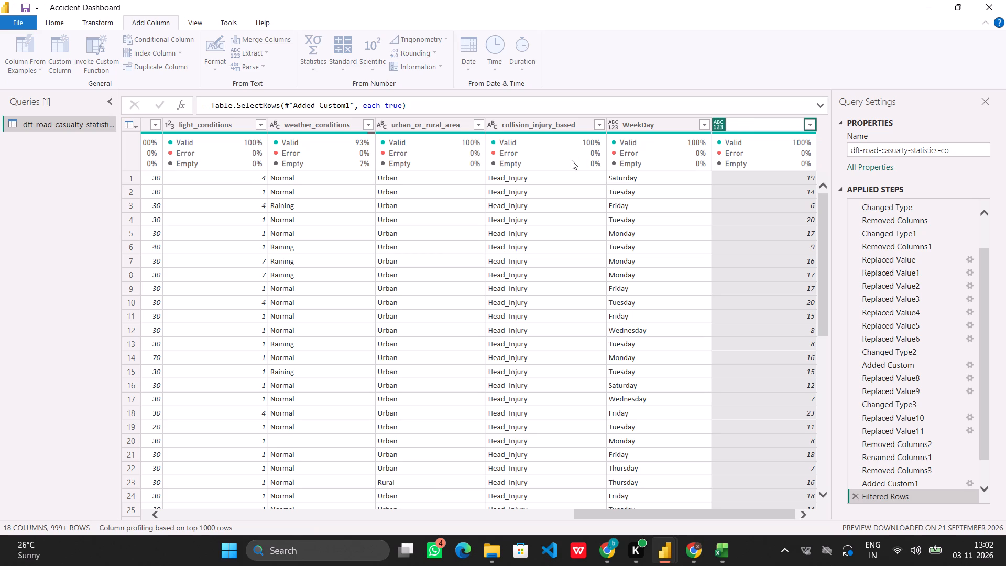
{"action": "type", "text": "time"}
{"action": "key", "text": "BackSpace"}
{"action": "key", "text": "BackSpace"}
{"action": "key", "text": "BackSpace"}
{"action": "key", "text": "BackSpace"}
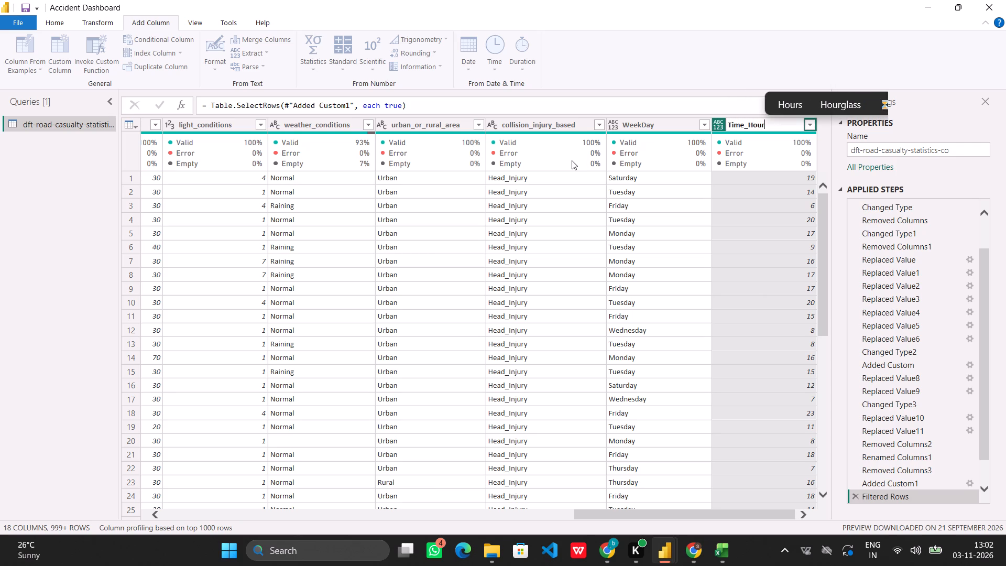
{"action": "scroll", "coordinate": [258, 250], "scroll_direction": "right", "scroll_amount": 1}
{"action": "left_click", "coordinate": [316, 255]}
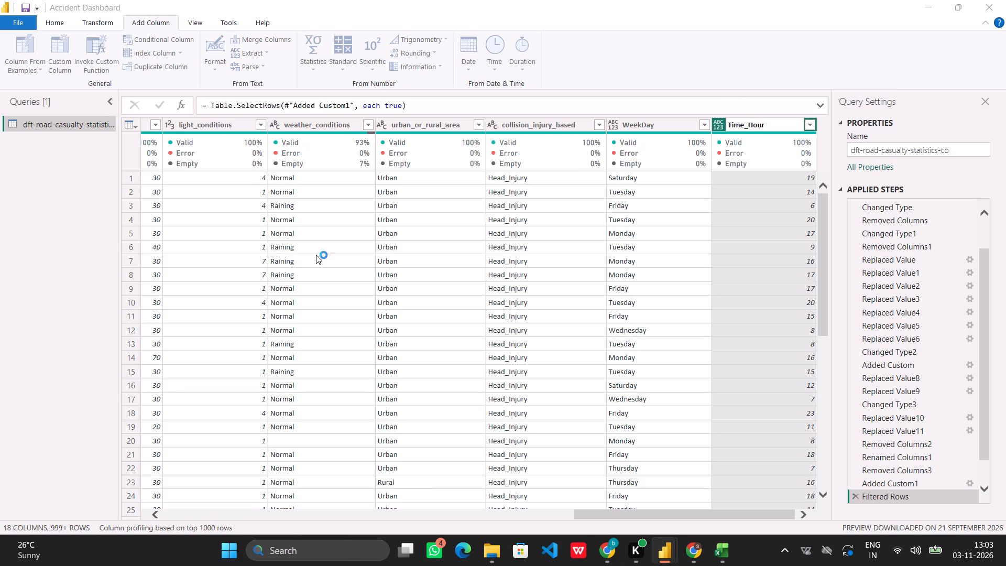
{"action": "scroll", "coordinate": [316, 255], "scroll_direction": "right", "scroll_amount": 1}
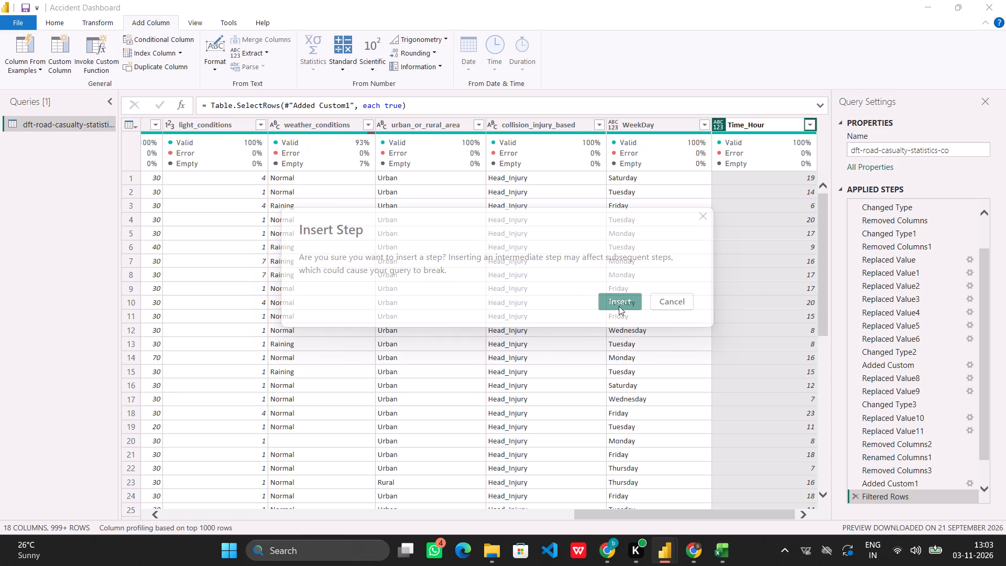
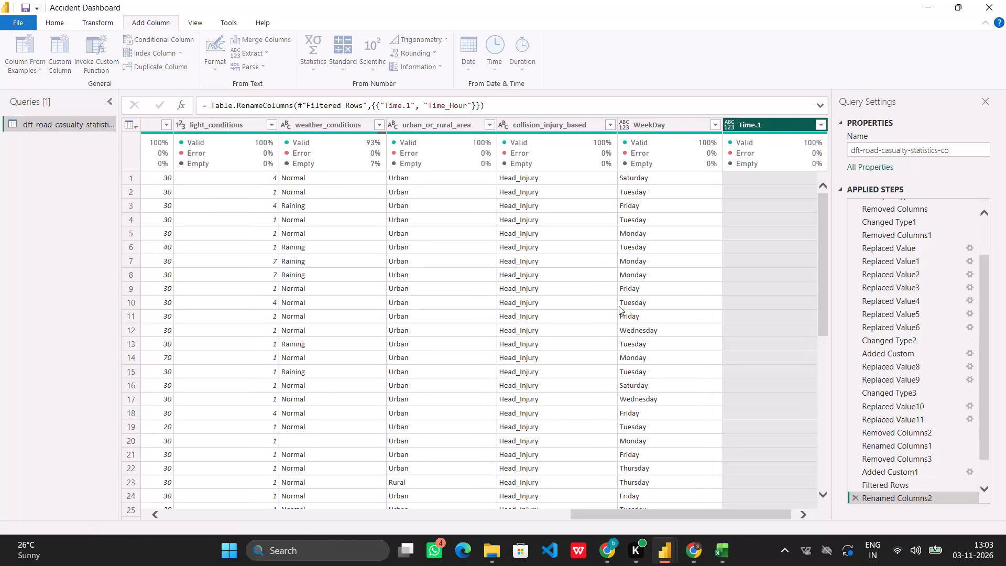
Remove the original time column from the table, inserting the removal directly after the Time_Hour renaming step.
{"action": "scroll", "coordinate": [516, 316], "scroll_direction": "right", "scroll_amount": 1}
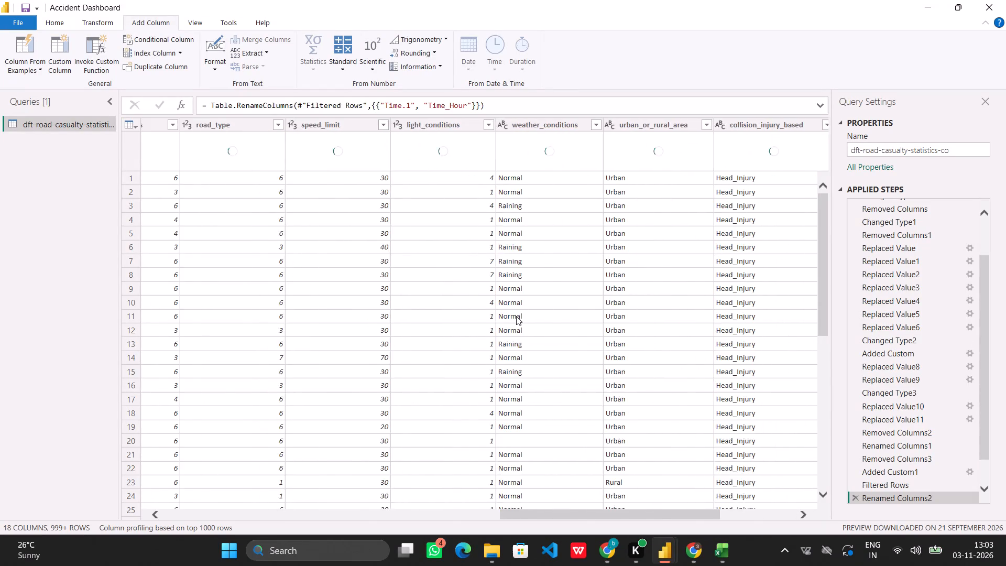
{"action": "scroll", "coordinate": [516, 316], "scroll_direction": "right", "scroll_amount": 3}
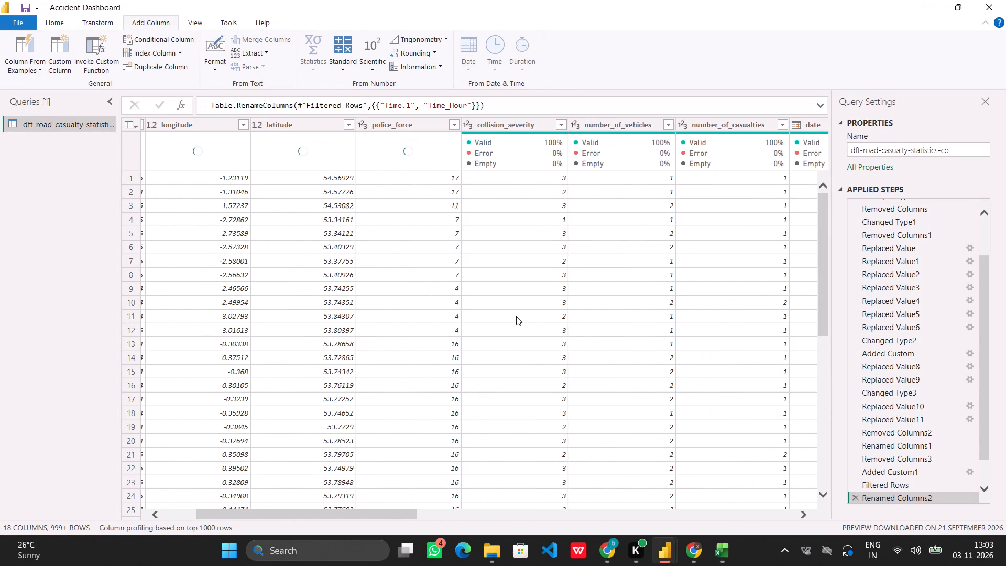
{"action": "scroll", "coordinate": [404, 222], "scroll_direction": "right", "scroll_amount": 6}
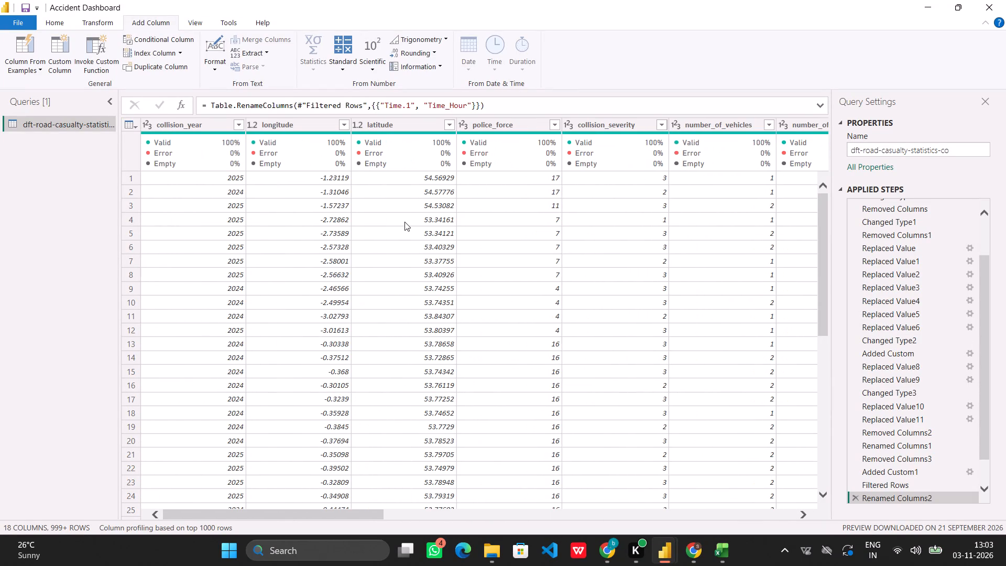
{"action": "scroll", "coordinate": [404, 222], "scroll_direction": "left", "scroll_amount": 2}
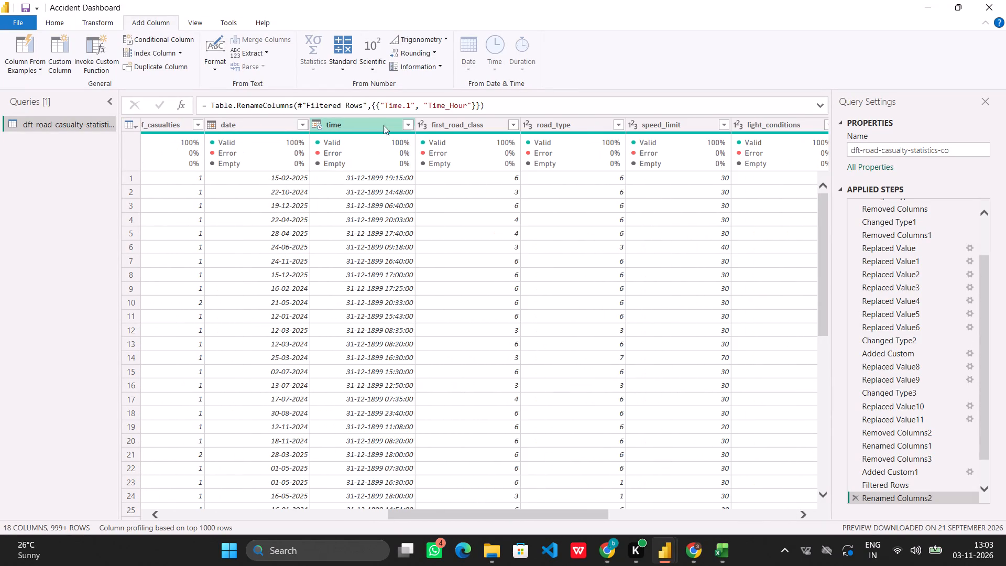
{"action": "left_click", "coordinate": [380, 119]}
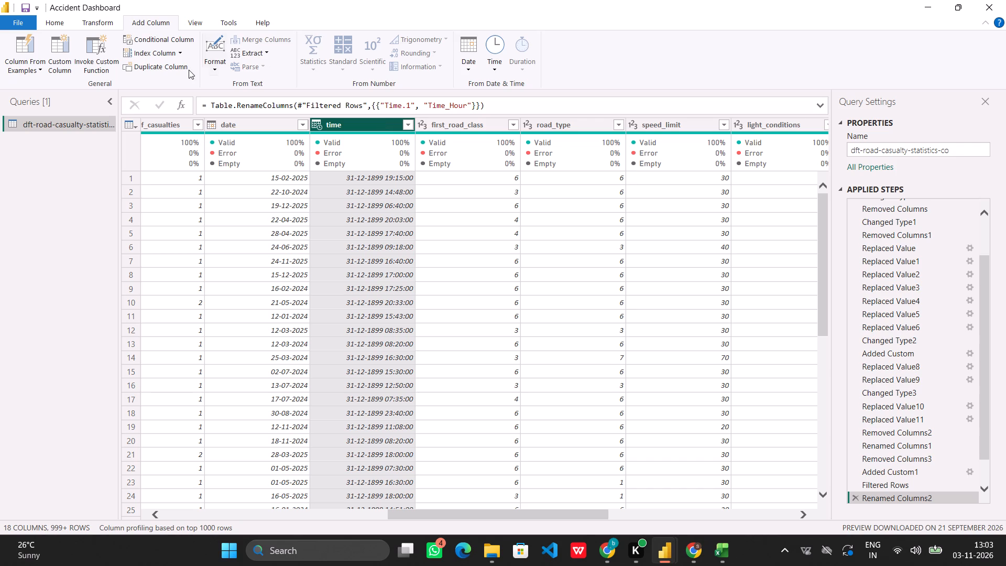
{"action": "left_click", "coordinate": [31, 22]}
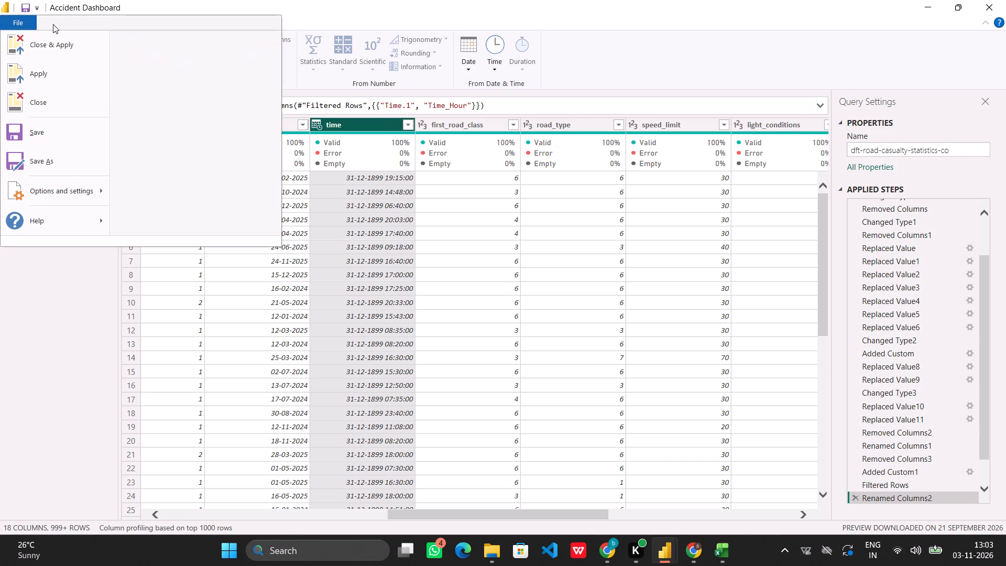
{"action": "left_click", "coordinate": [23, 23]}
{"action": "left_click", "coordinate": [48, 24]}
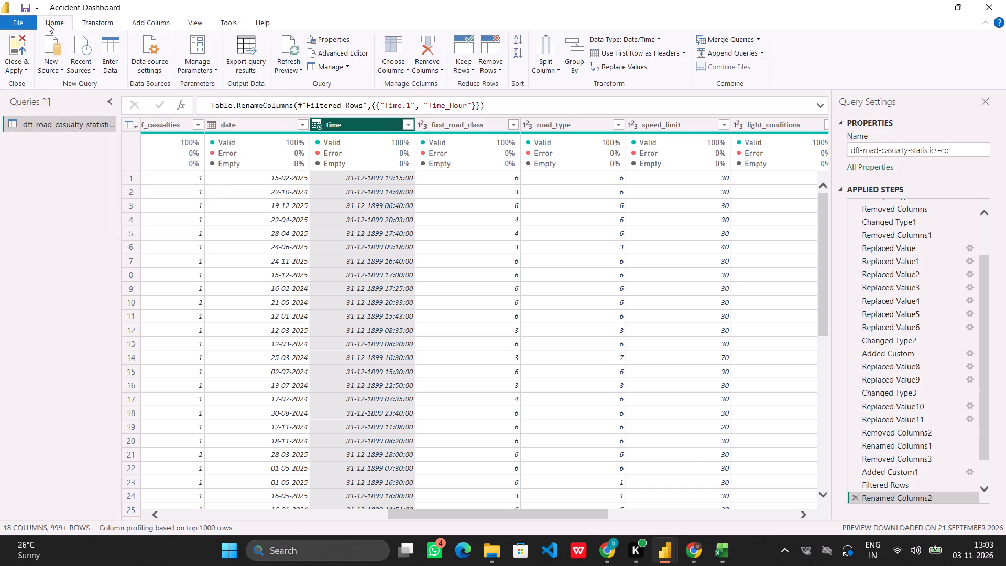
{"action": "left_click", "coordinate": [434, 69]}
{"action": "left_click", "coordinate": [451, 83]}
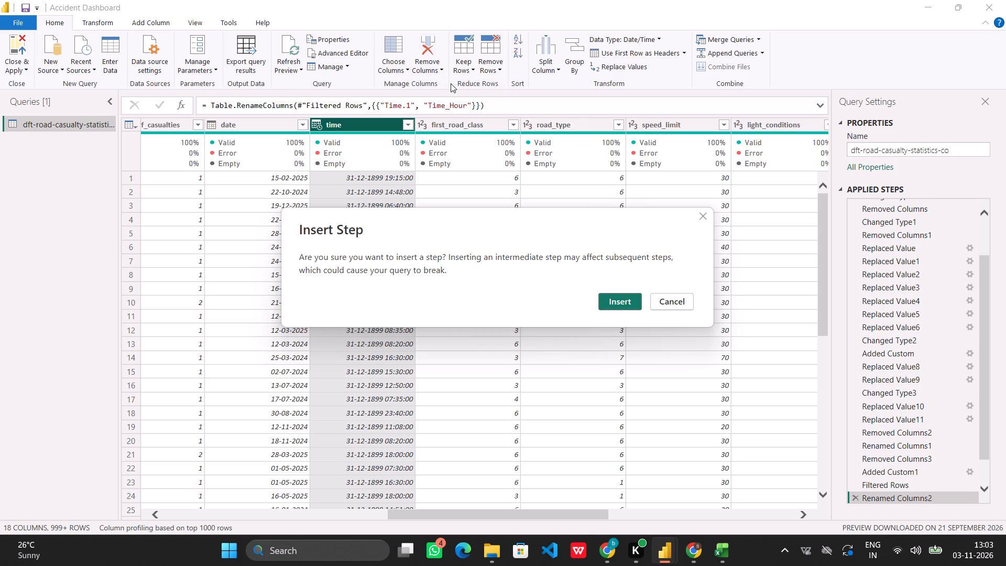
{"action": "left_click", "coordinate": [618, 301]}
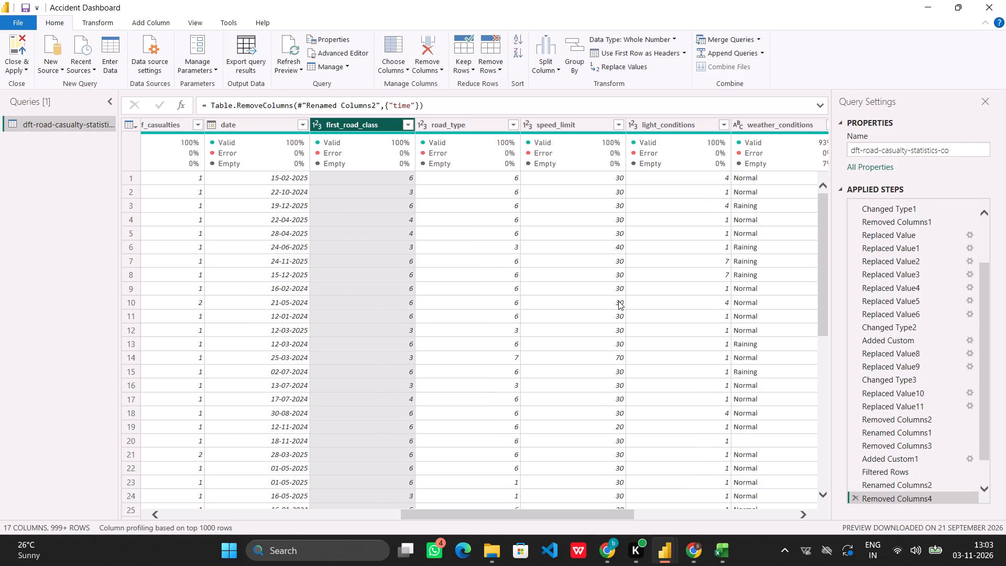
Change the Time_Hour column's data type to Text, inserting the conversion after the column removal step.
{"action": "scroll", "coordinate": [618, 301], "scroll_direction": "left", "scroll_amount": 15}
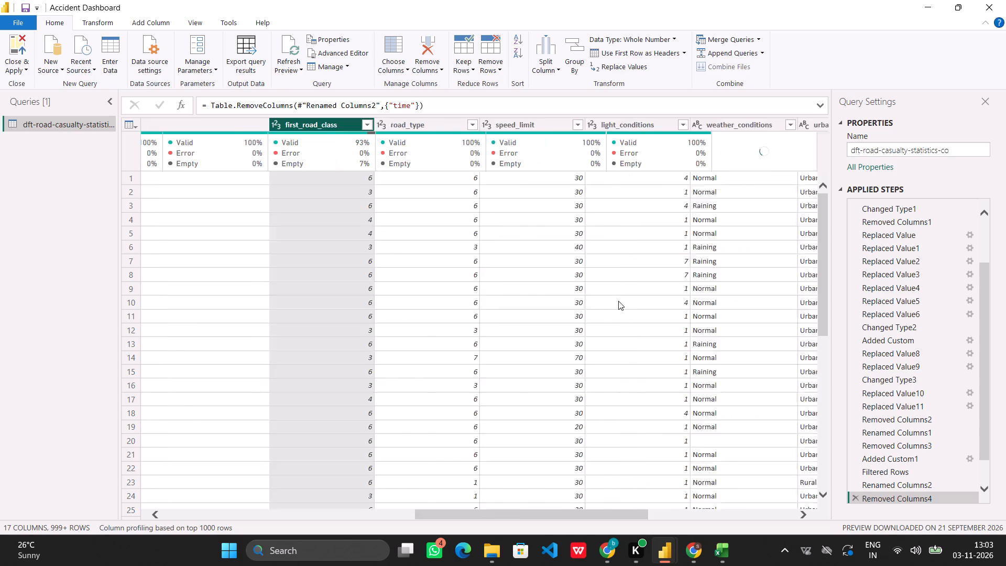
{"action": "scroll", "coordinate": [618, 301], "scroll_direction": "left", "scroll_amount": 3}
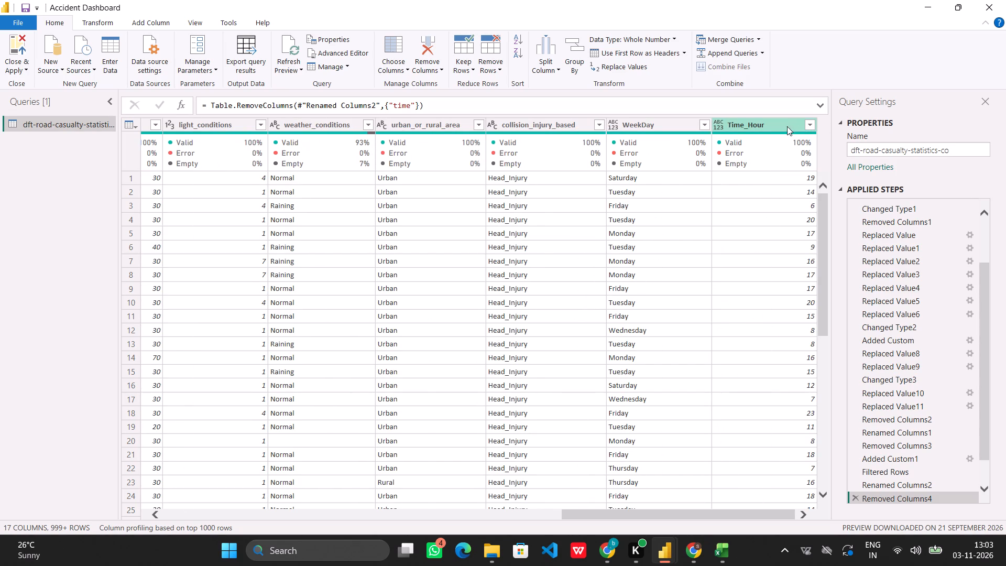
{"action": "left_click", "coordinate": [718, 125]}
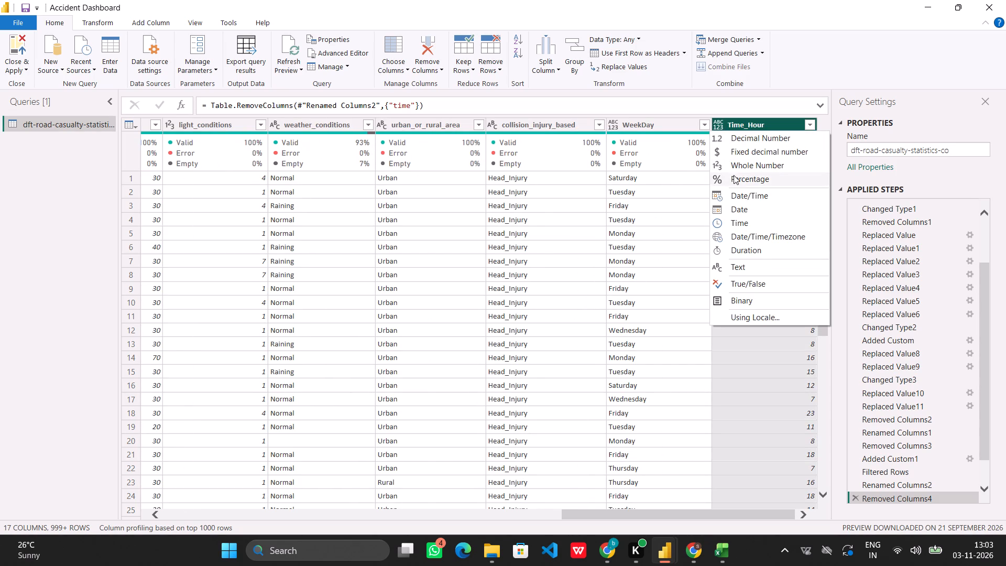
{"action": "left_click", "coordinate": [749, 269]}
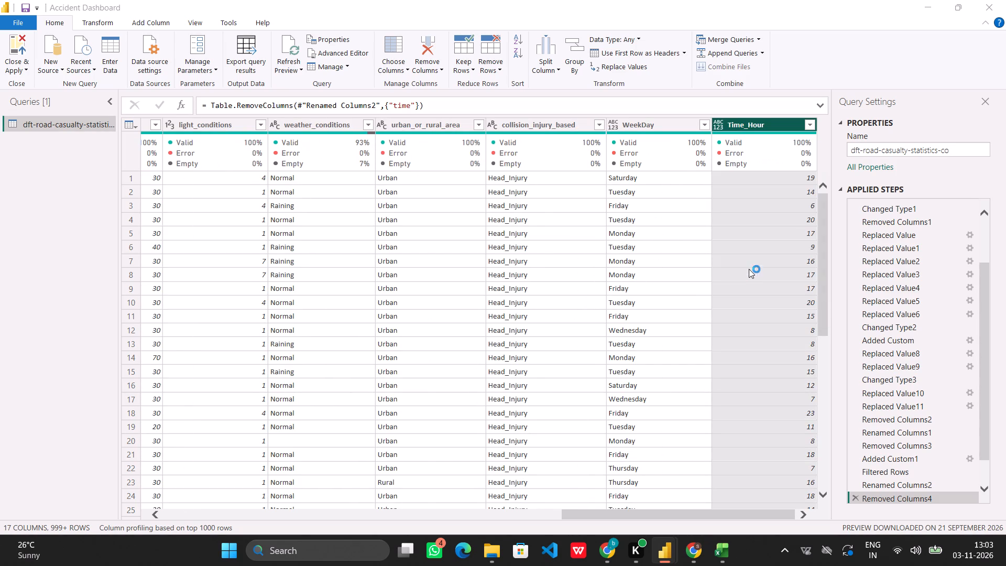
{"action": "left_click", "coordinate": [631, 299]}
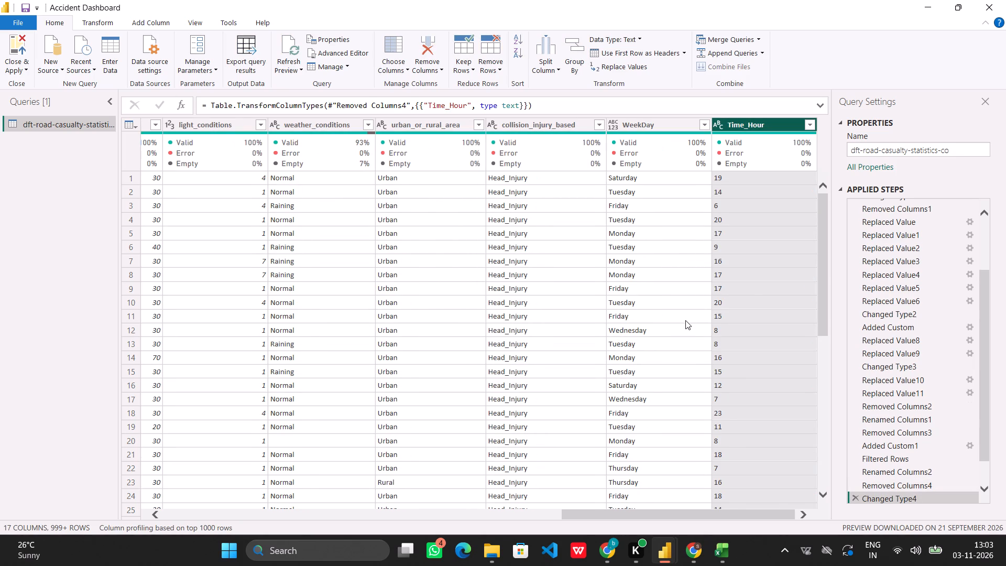
{"action": "left_click", "coordinate": [810, 125]}
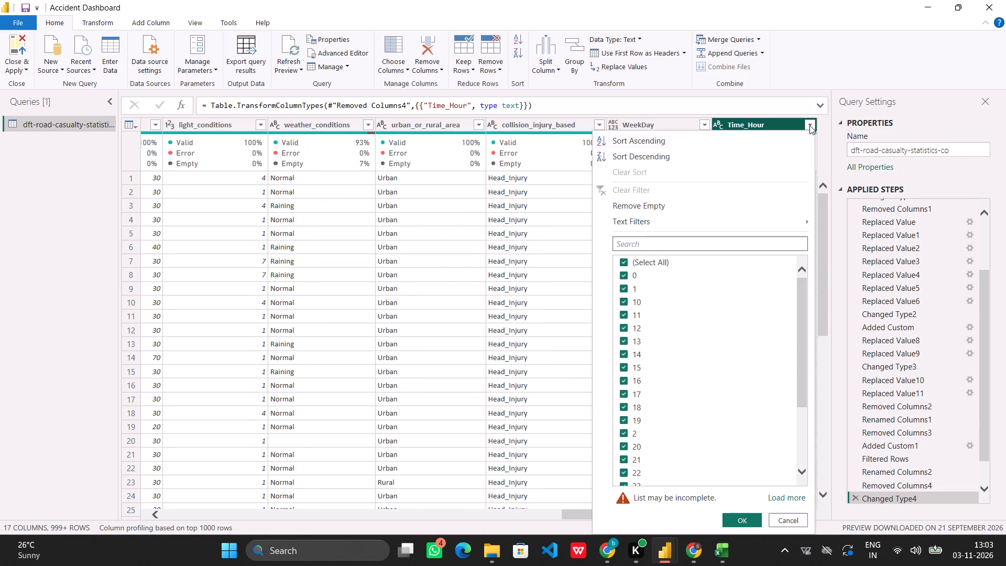
{"action": "scroll", "coordinate": [680, 340], "scroll_direction": "down", "scroll_amount": 4}
{"action": "scroll", "coordinate": [680, 340], "scroll_direction": "up", "scroll_amount": 1}
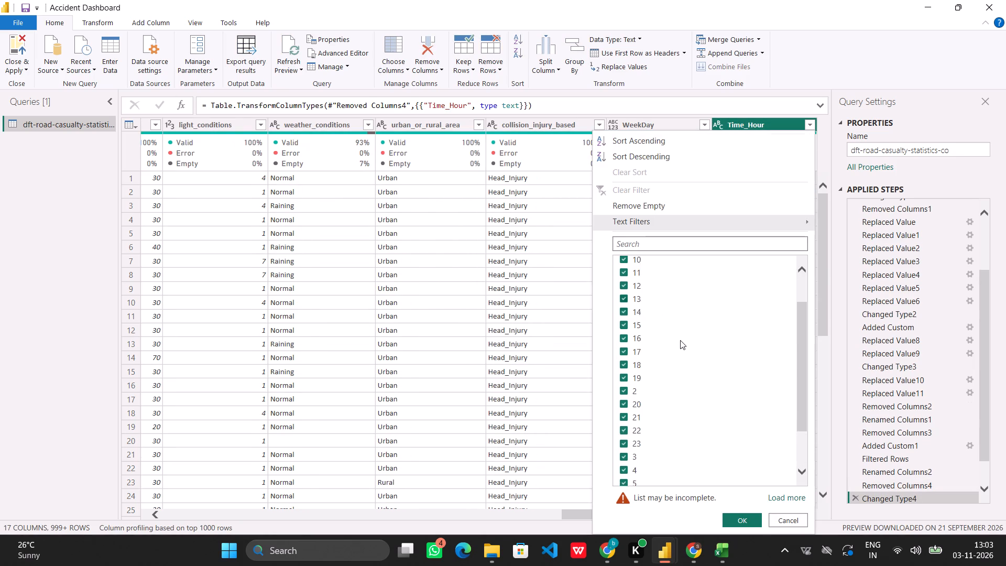
{"action": "scroll", "coordinate": [680, 340], "scroll_direction": "up", "scroll_amount": 2}
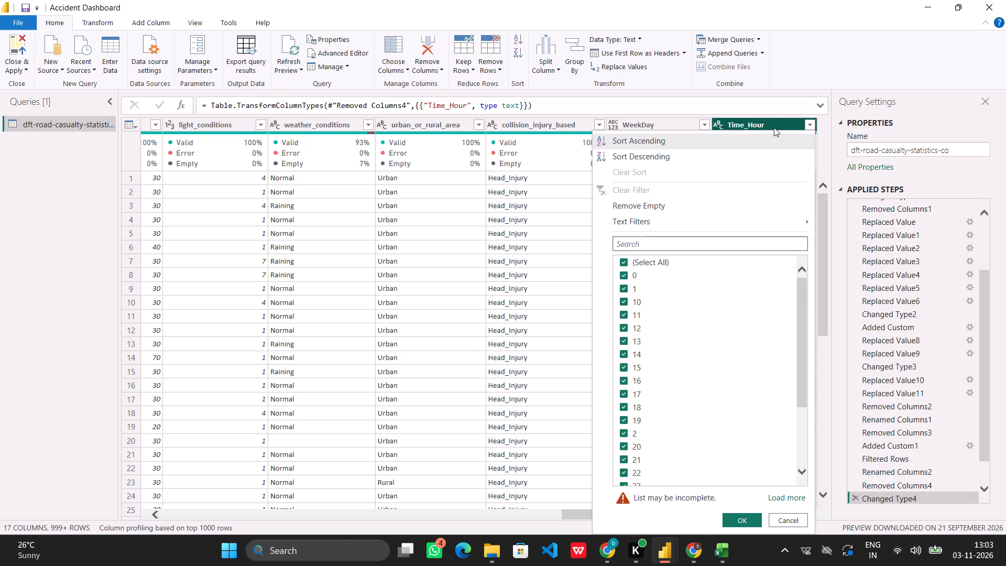
{"action": "left_click", "coordinate": [778, 125]}
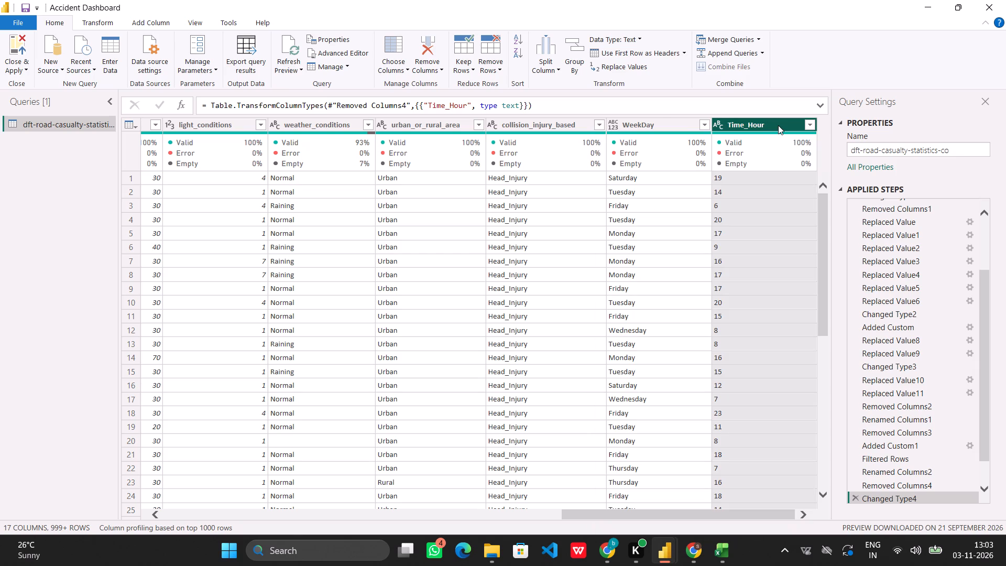
{"action": "left_click", "coordinate": [778, 125]}
{"action": "left_click", "coordinate": [808, 124]}
{"action": "scroll", "coordinate": [680, 321], "scroll_direction": "down", "scroll_amount": 4}
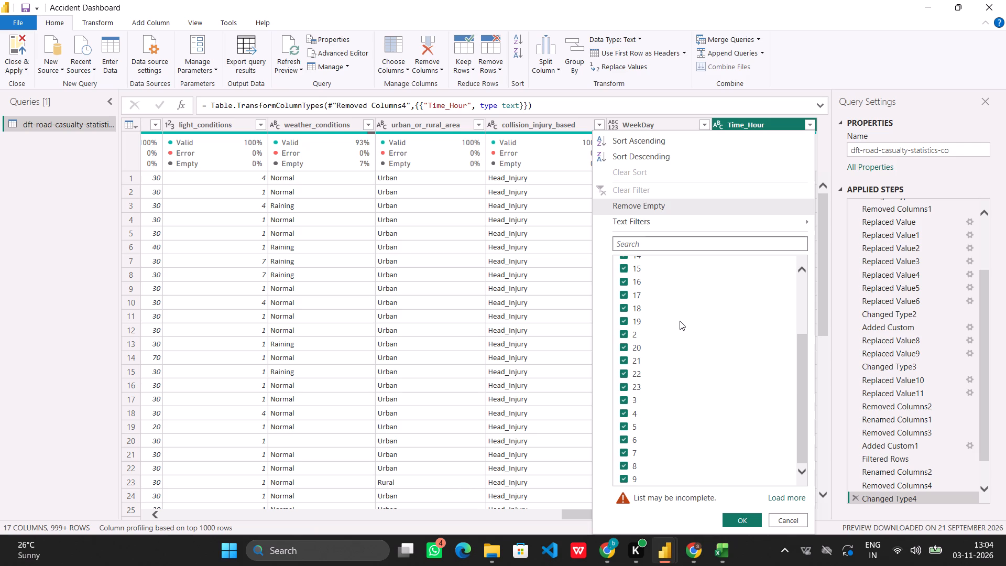
{"action": "scroll", "coordinate": [680, 321], "scroll_direction": "up", "scroll_amount": 2}
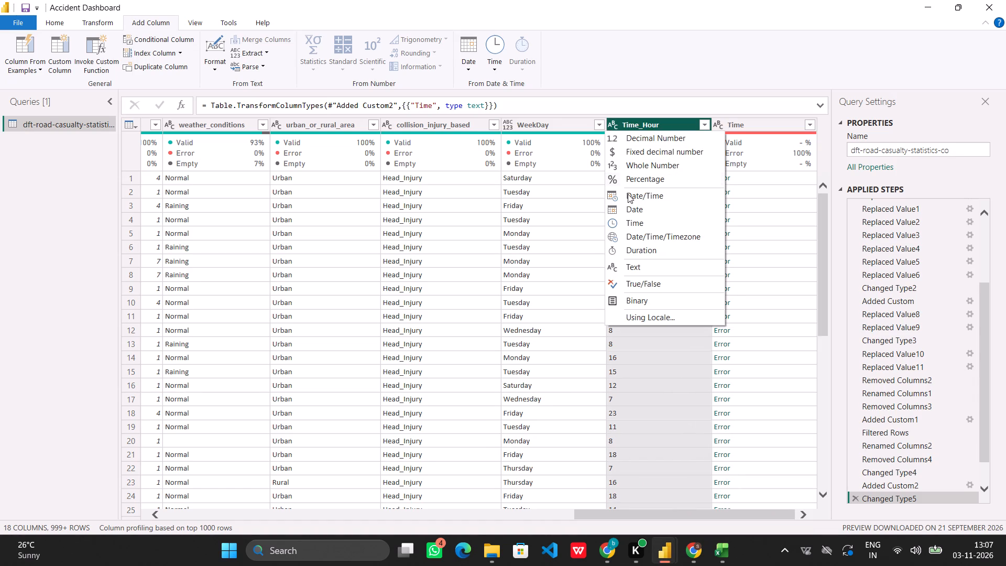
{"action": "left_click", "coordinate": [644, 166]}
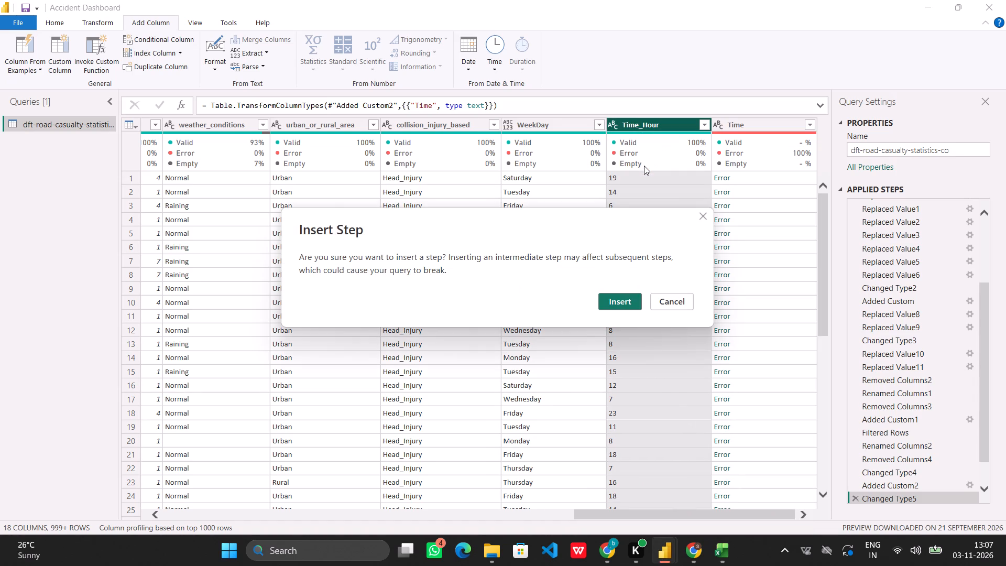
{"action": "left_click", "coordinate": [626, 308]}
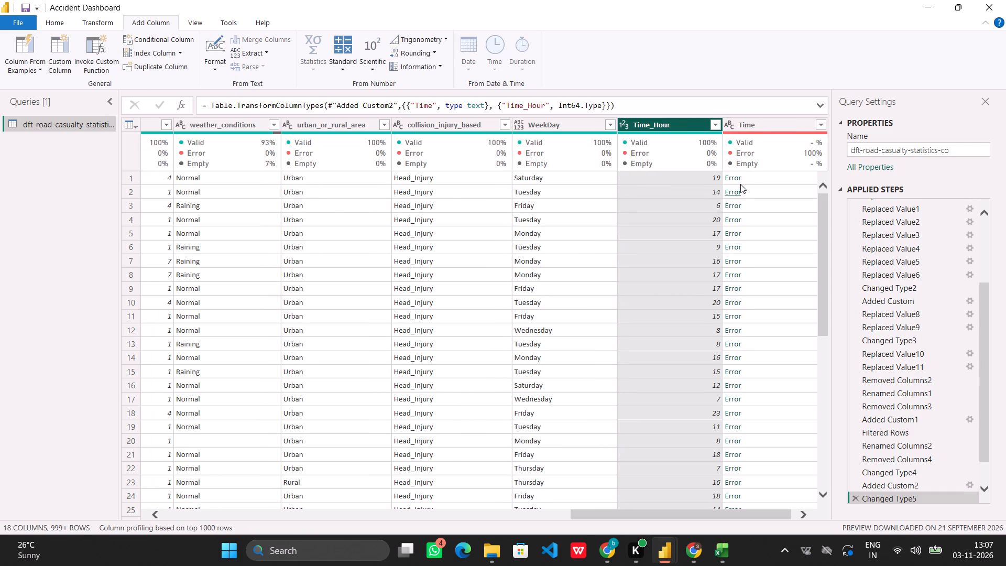
Delete the applied steps Added Custom2 and Changed Type5, which create the Time column and convert the column types.
{"action": "left_click", "coordinate": [756, 124]}
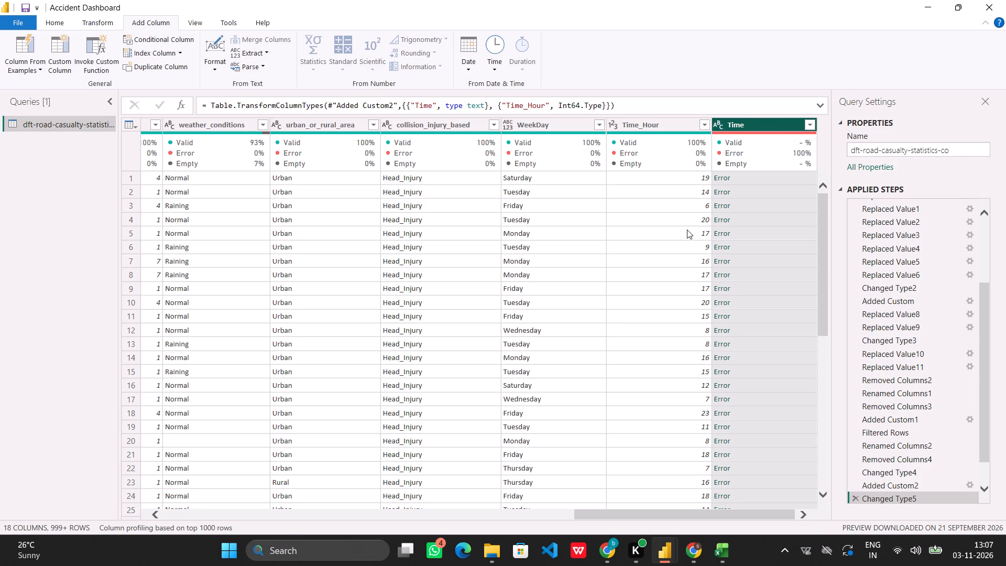
{"action": "left_click", "coordinate": [871, 487]}
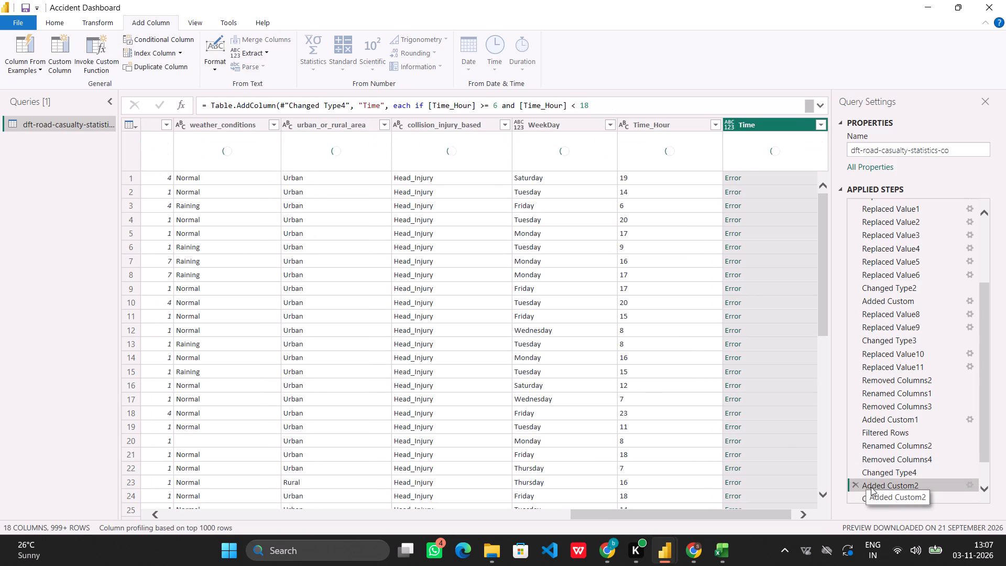
{"action": "left_click", "coordinate": [855, 485]}
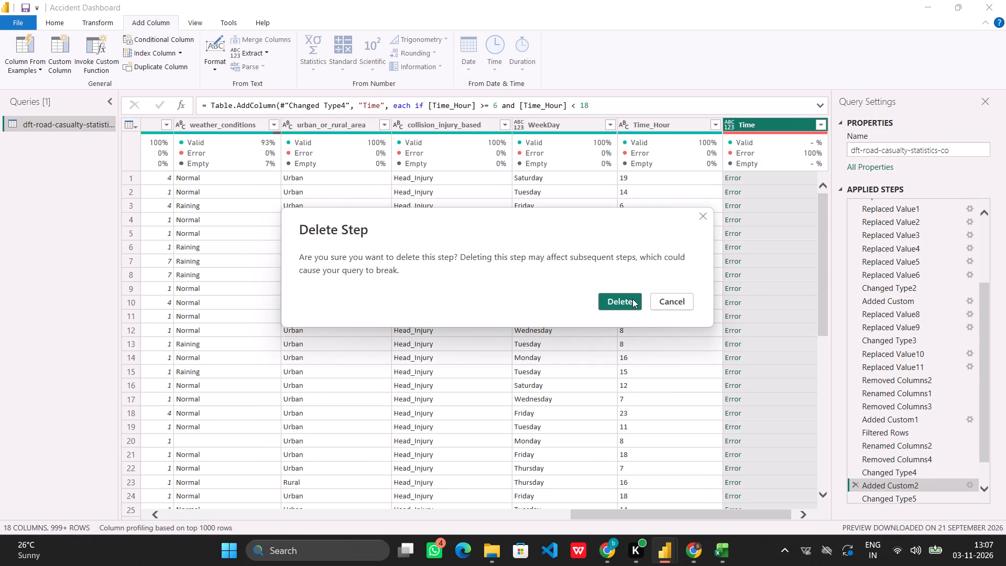
{"action": "left_click", "coordinate": [632, 299]}
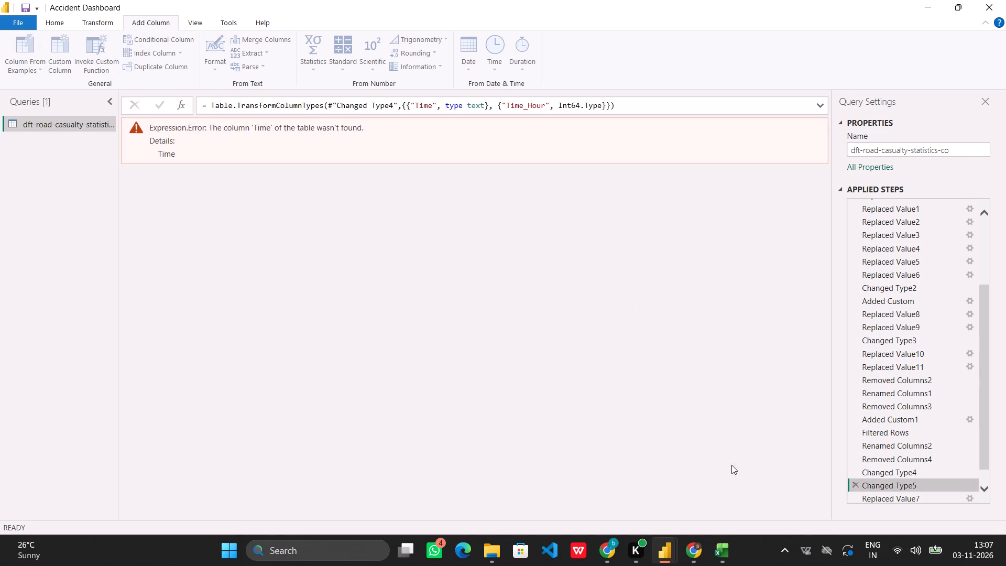
{"action": "left_click", "coordinate": [852, 480]}
{"action": "left_click", "coordinate": [621, 300]}
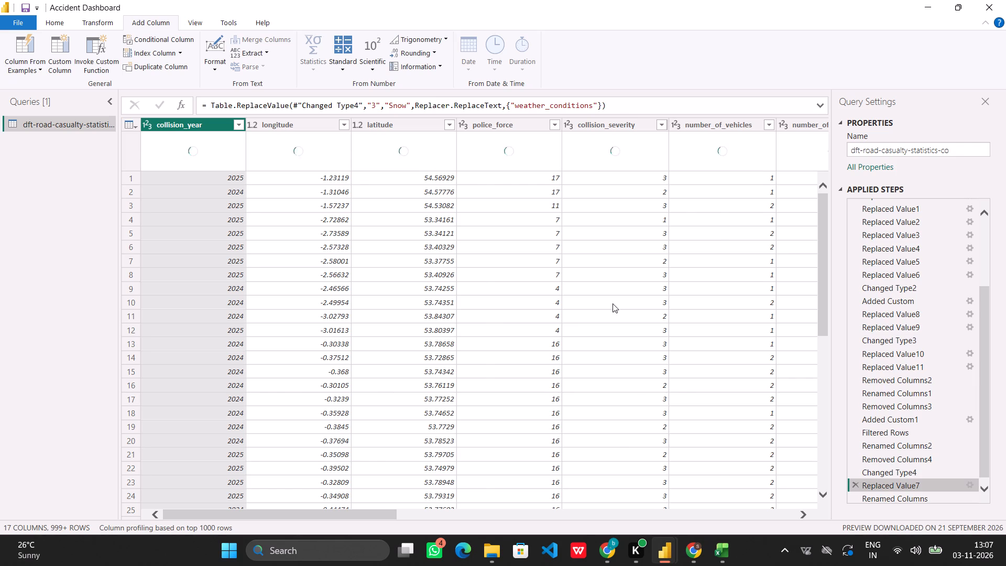
Insert a custom column Incident_Hour after Replaced Value7 with the copied formula: Daytime if Number.From([Time_Hour]) >= 6 and < 18, else Nighttime.
{"action": "scroll", "coordinate": [613, 303], "scroll_direction": "left", "scroll_amount": 18}
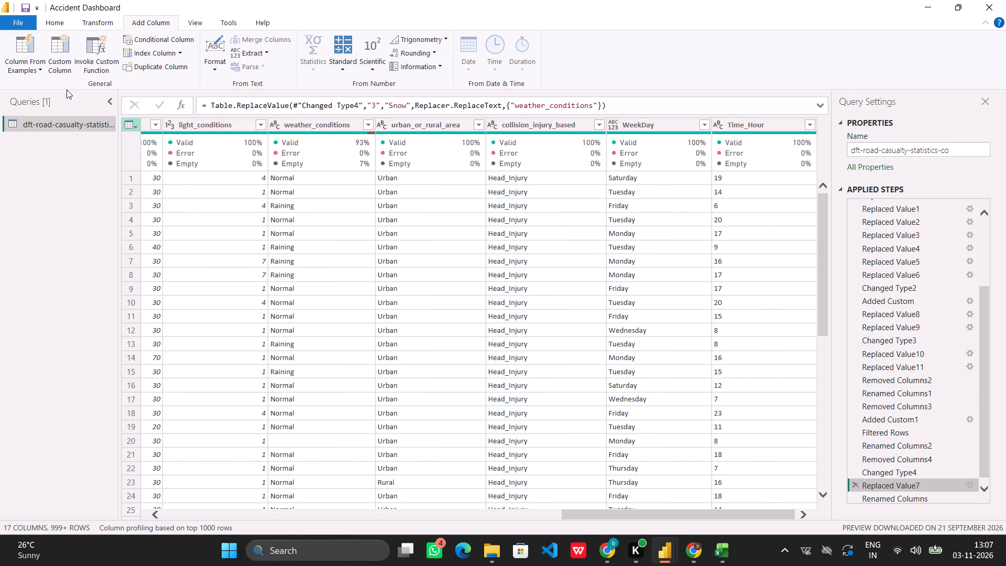
{"action": "left_click", "coordinate": [66, 62]}
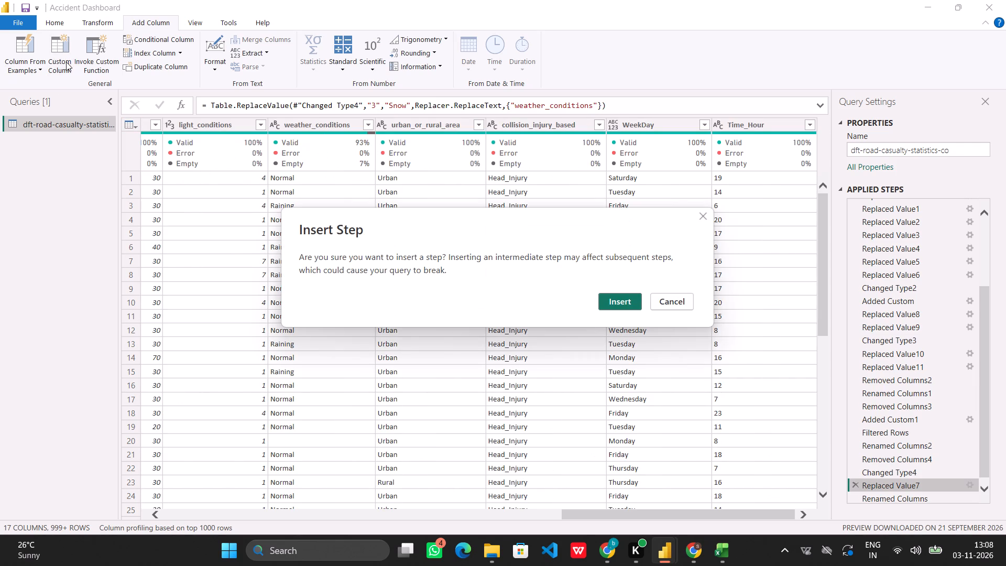
{"action": "left_click", "coordinate": [611, 300]}
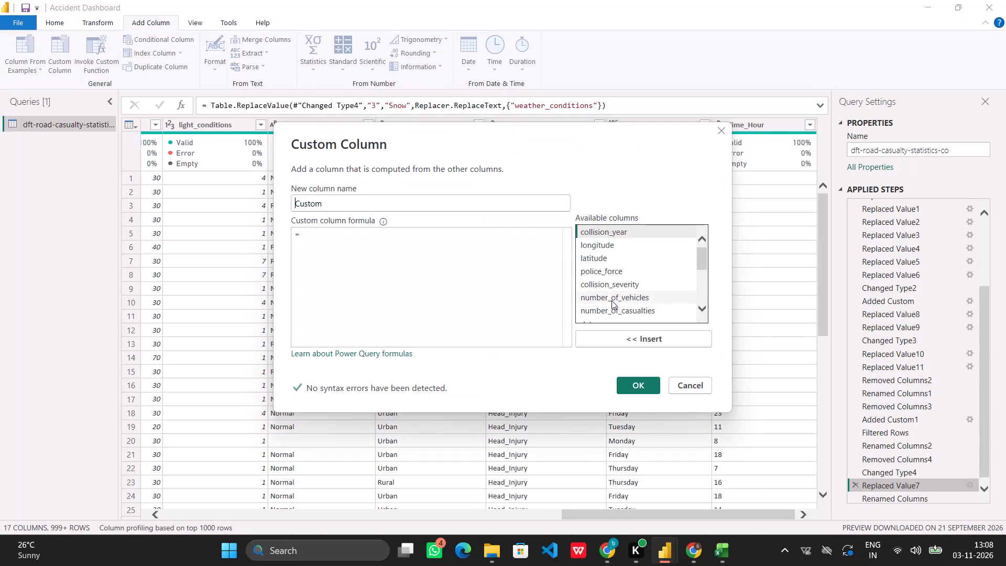
{"action": "left_click", "coordinate": [351, 205]}
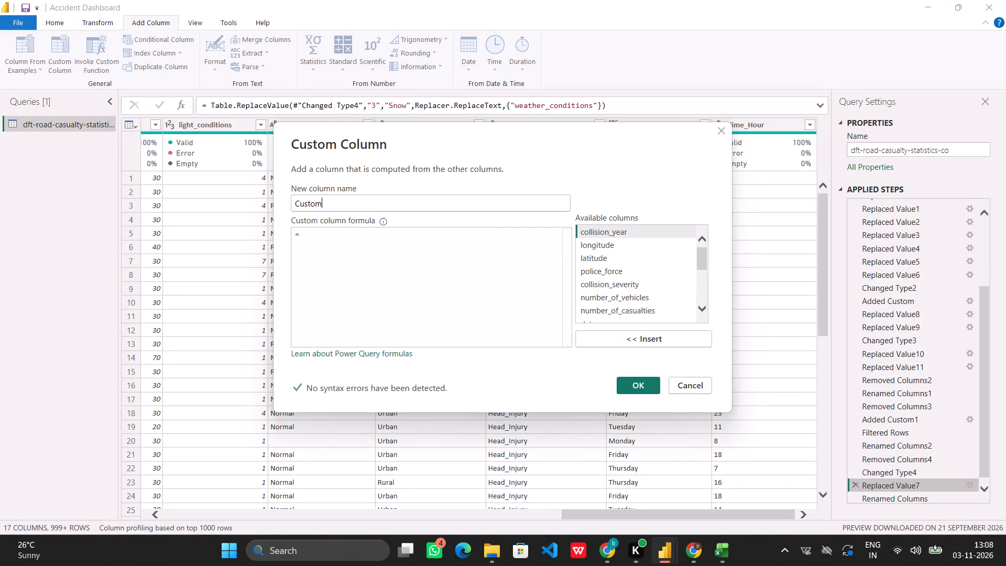
{"action": "key", "text": "BackSpace"}
{"action": "key", "text": "BackSpace"}
{"action": "key", "text": "BackSpace"}
{"action": "key", "text": "BackSpace"}
{"action": "key", "text": "BackSpace"}
{"action": "key", "text": "BackSpace"}
{"action": "key", "text": "BackSpace"}
{"action": "key", "text": "BackSpace"}
{"action": "key", "text": "BackSpace"}
{"action": "key", "text": "BackSpace"}
{"action": "key", "text": "BackSpace"}
{"action": "key", "text": "BackSpace"}
{"action": "key", "text": "BackSpace"}
{"action": "key", "text": "BackSpace"}
{"action": "key", "text": "BackSpace"}
{"action": "key", "text": "BackSpace"}
{"action": "type", "text": "hour"}
{"action": "key", "text": "BackSpace"}
{"action": "key", "text": "BackSpace"}
{"action": "key", "text": "BackSpace"}
{"action": "key", "text": "BackSpace"}
{"action": "key", "text": "BackSpace"}
{"action": "key", "text": "BackSpace"}
{"action": "key", "text": "BackSpace"}
{"action": "key", "text": "BackSpace"}
{"action": "key", "text": "BackSpace"}
{"action": "key", "text": "BackSpace"}
{"action": "key", "text": "BackSpace"}
{"action": "key", "text": "BackSpace"}
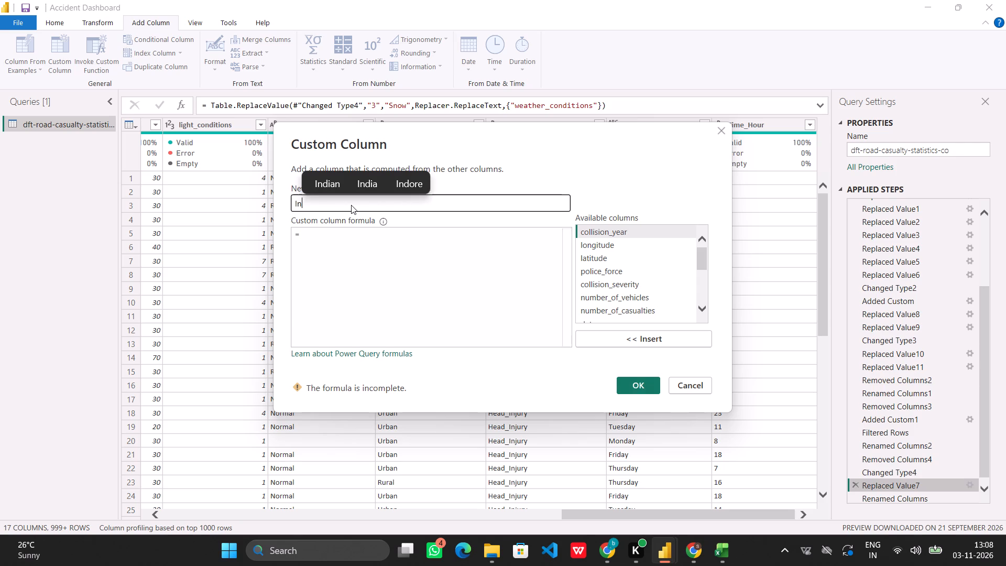
{"action": "type", "text": "cident"}
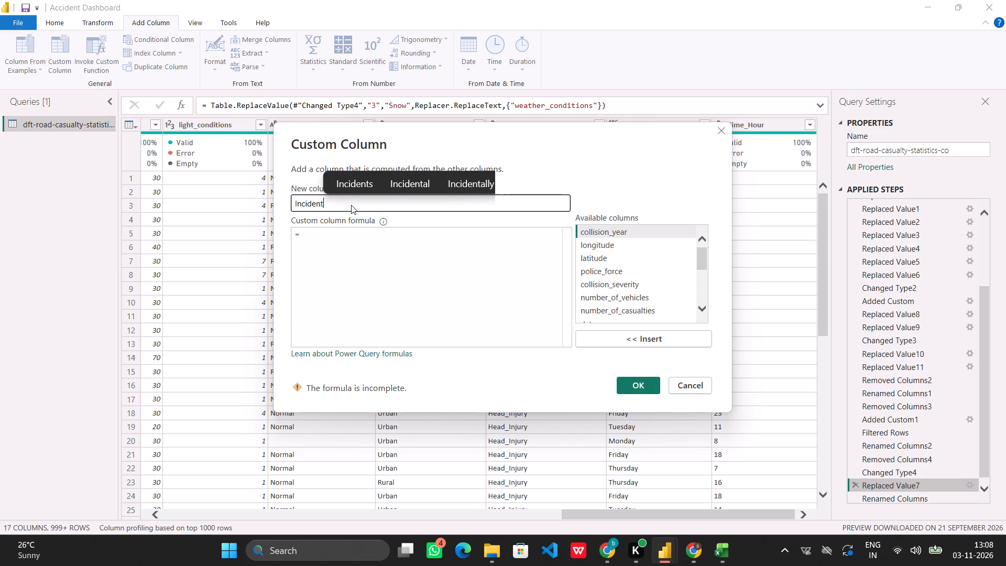
{"action": "key", "text": "space"}
{"action": "key", "text": "BackSpace"}
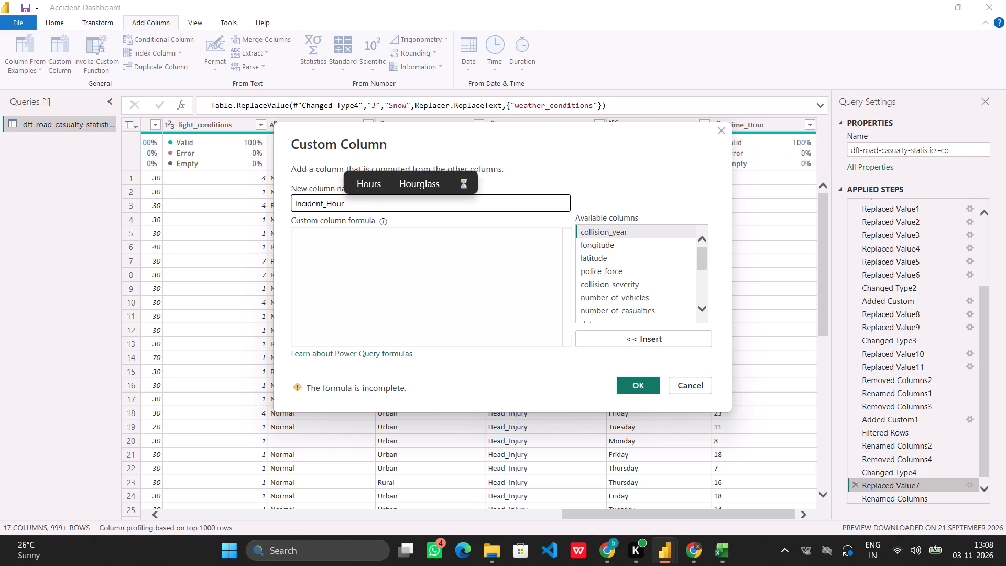
{"action": "left_click", "coordinate": [310, 230]}
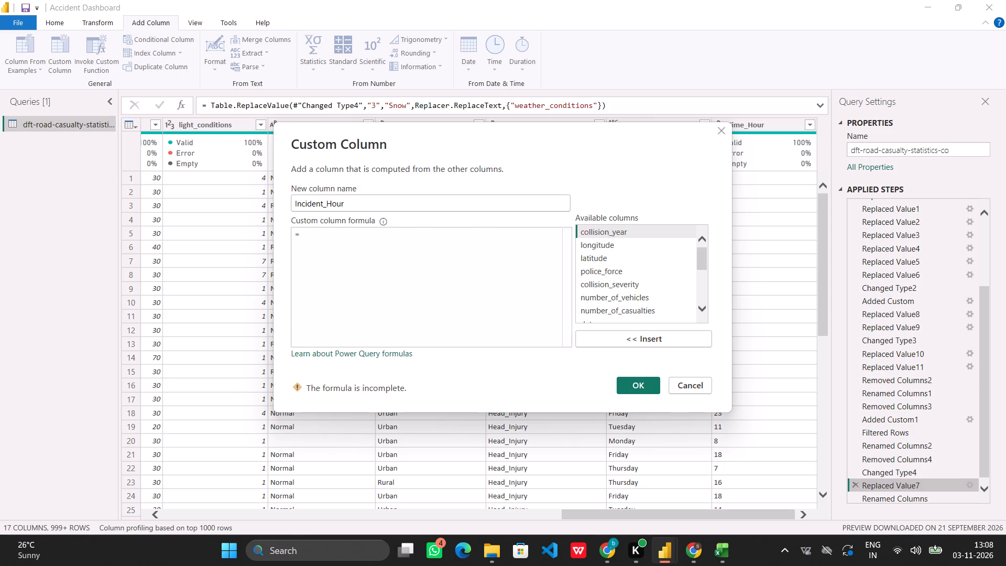
{"action": "key", "text": "ctrl+v"}
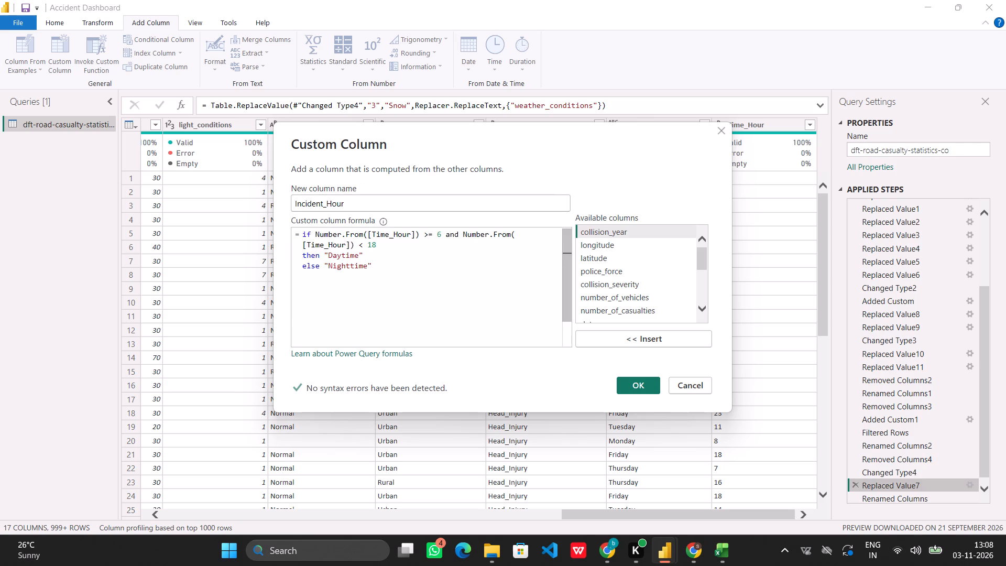
{"action": "left_click", "coordinate": [621, 384]}
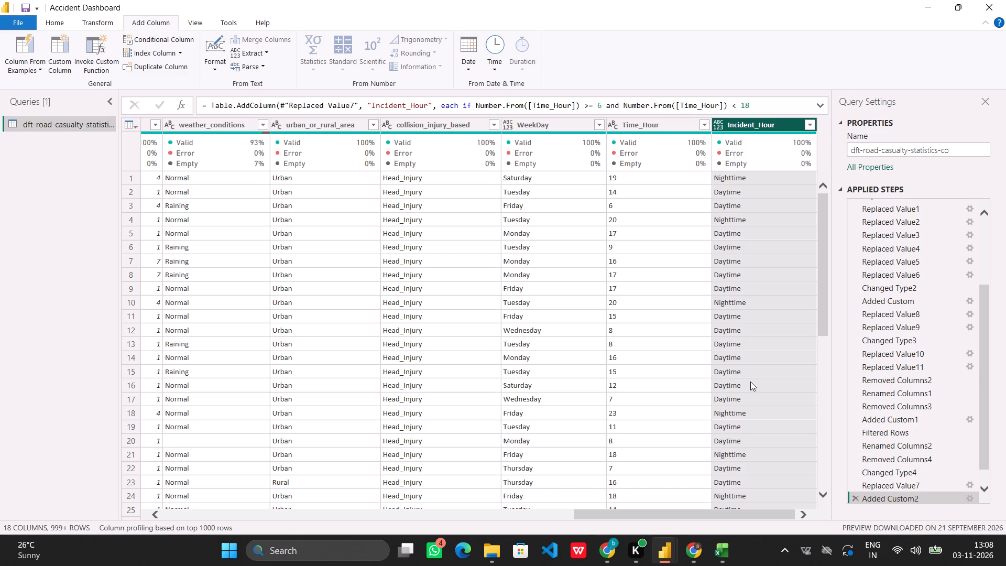
{"action": "scroll", "coordinate": [753, 389], "scroll_direction": "left", "scroll_amount": 1}
{"action": "scroll", "coordinate": [753, 389], "scroll_direction": "down", "scroll_amount": 5}
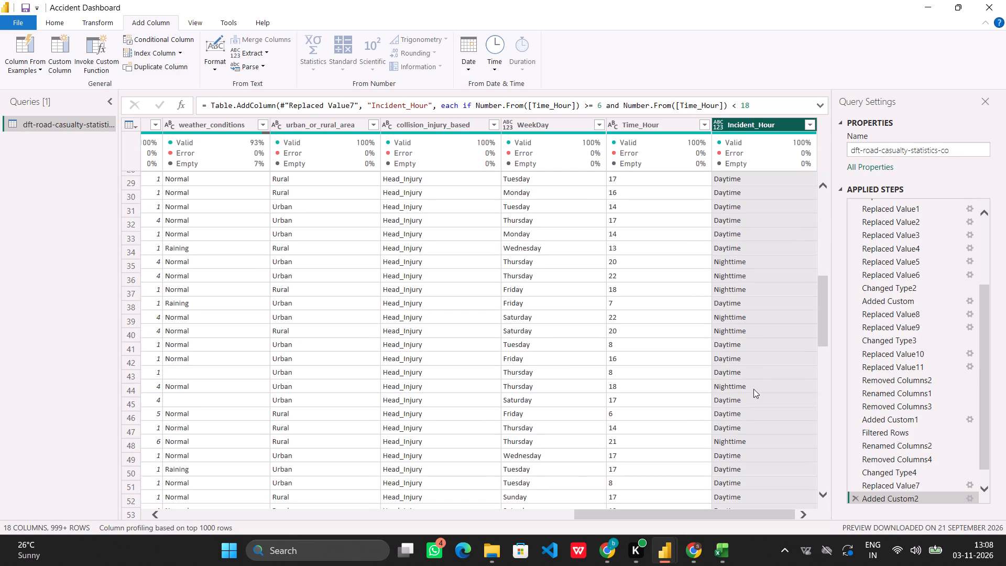
{"action": "scroll", "coordinate": [753, 389], "scroll_direction": "up", "scroll_amount": 10}
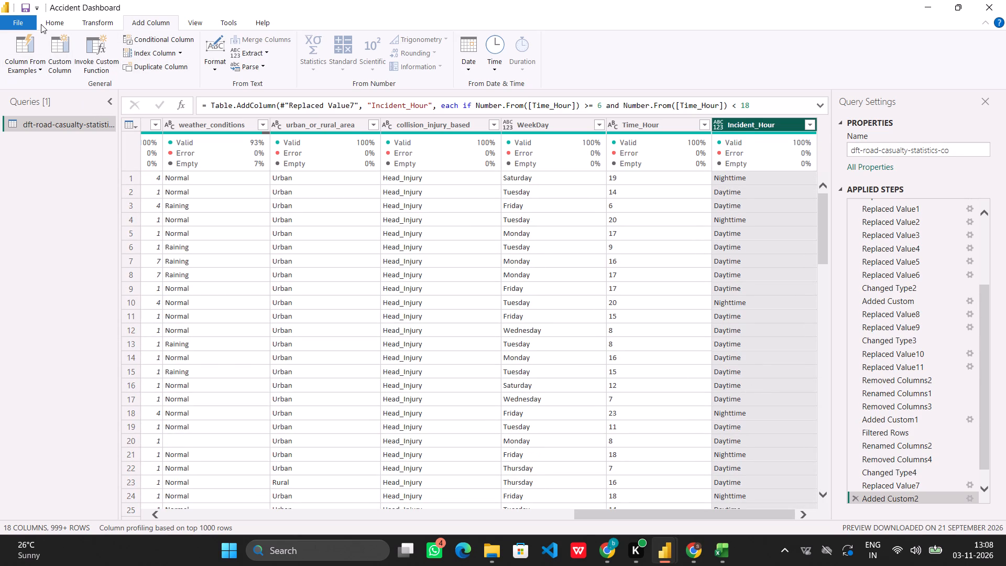
Close the Power Query Editor and apply the edits to the report, then retry applying the pending query changes.
{"action": "left_click", "coordinate": [19, 27]}
{"action": "left_click", "coordinate": [24, 45]}
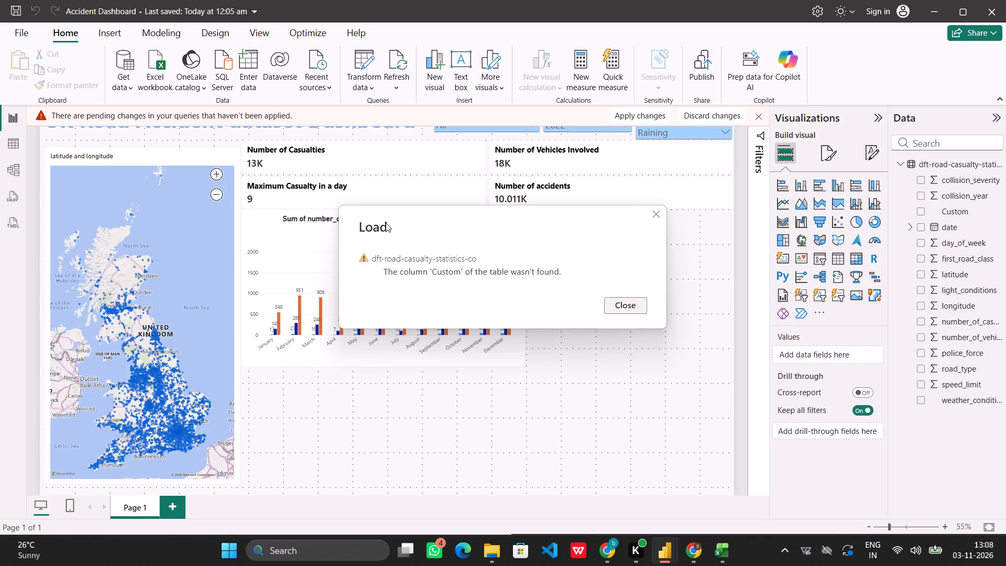
{"action": "left_click", "coordinate": [619, 310]}
{"action": "left_click", "coordinate": [646, 123]}
{"action": "left_click", "coordinate": [646, 117]}
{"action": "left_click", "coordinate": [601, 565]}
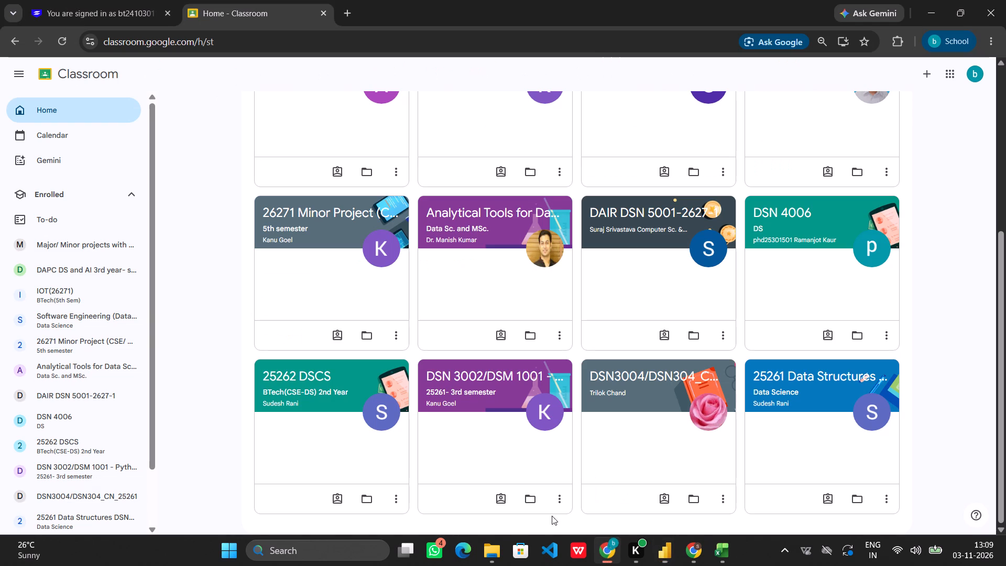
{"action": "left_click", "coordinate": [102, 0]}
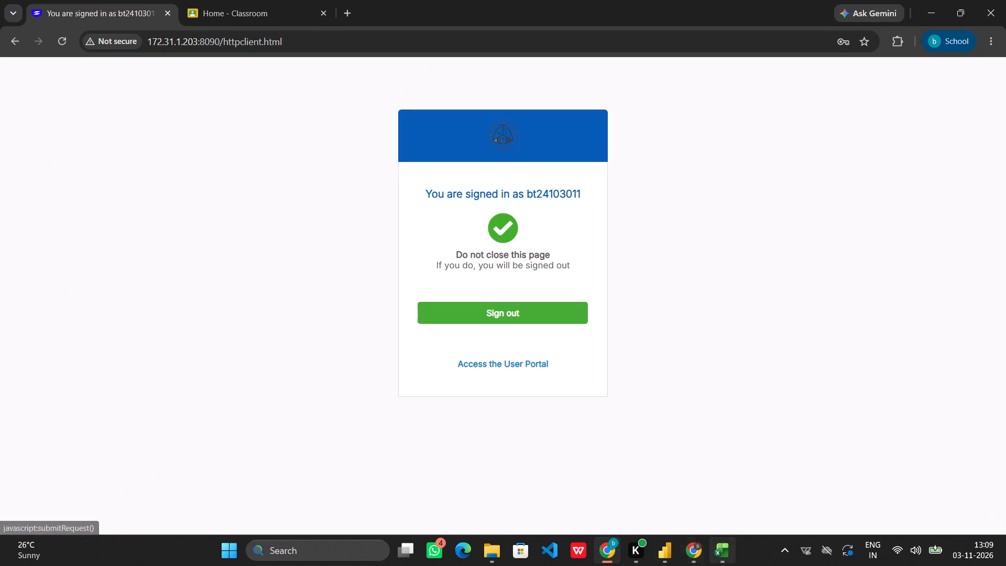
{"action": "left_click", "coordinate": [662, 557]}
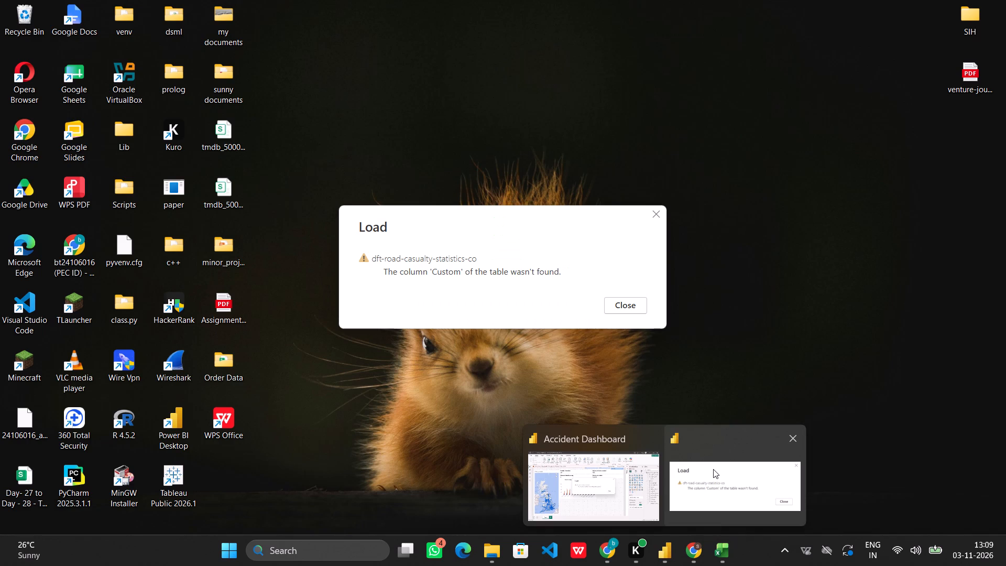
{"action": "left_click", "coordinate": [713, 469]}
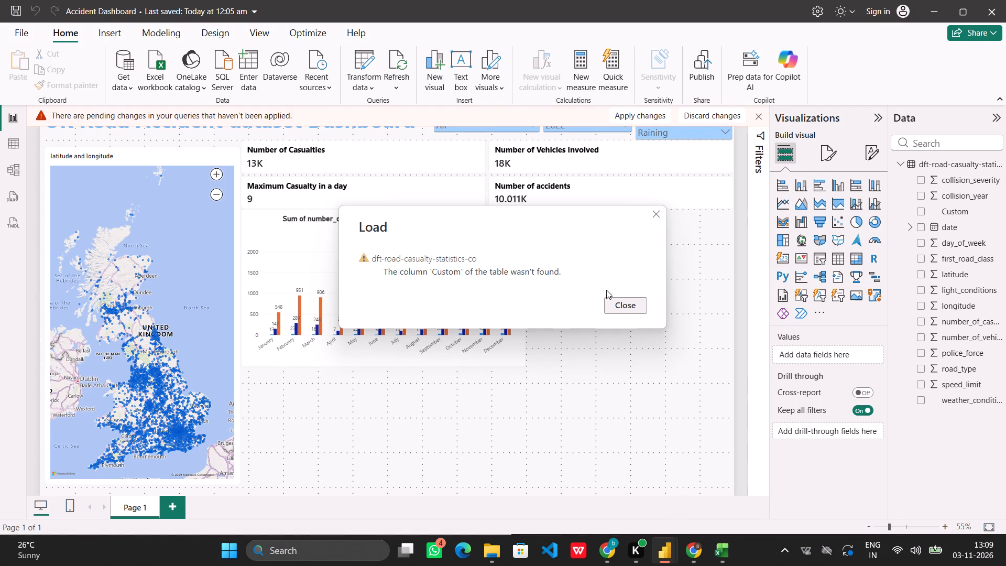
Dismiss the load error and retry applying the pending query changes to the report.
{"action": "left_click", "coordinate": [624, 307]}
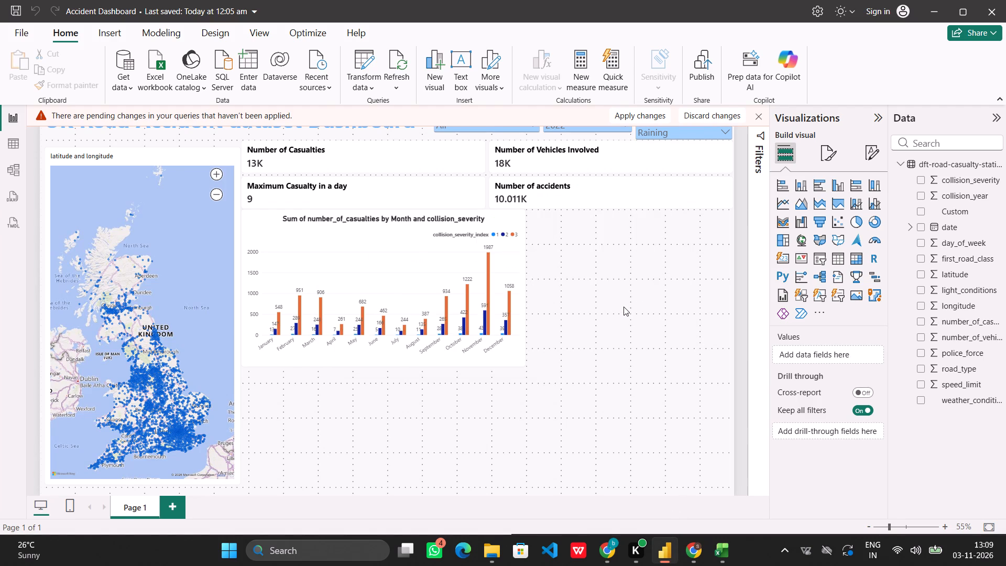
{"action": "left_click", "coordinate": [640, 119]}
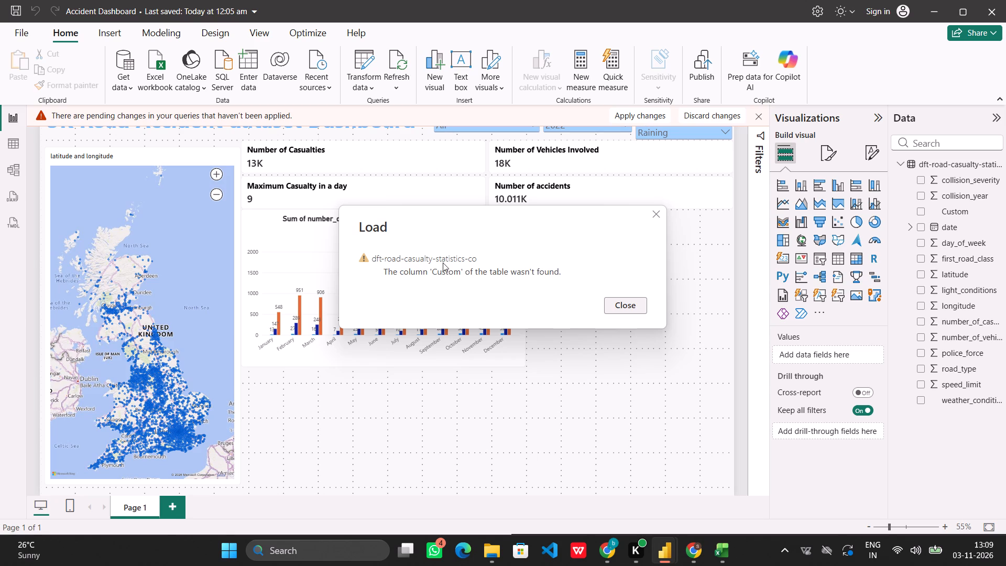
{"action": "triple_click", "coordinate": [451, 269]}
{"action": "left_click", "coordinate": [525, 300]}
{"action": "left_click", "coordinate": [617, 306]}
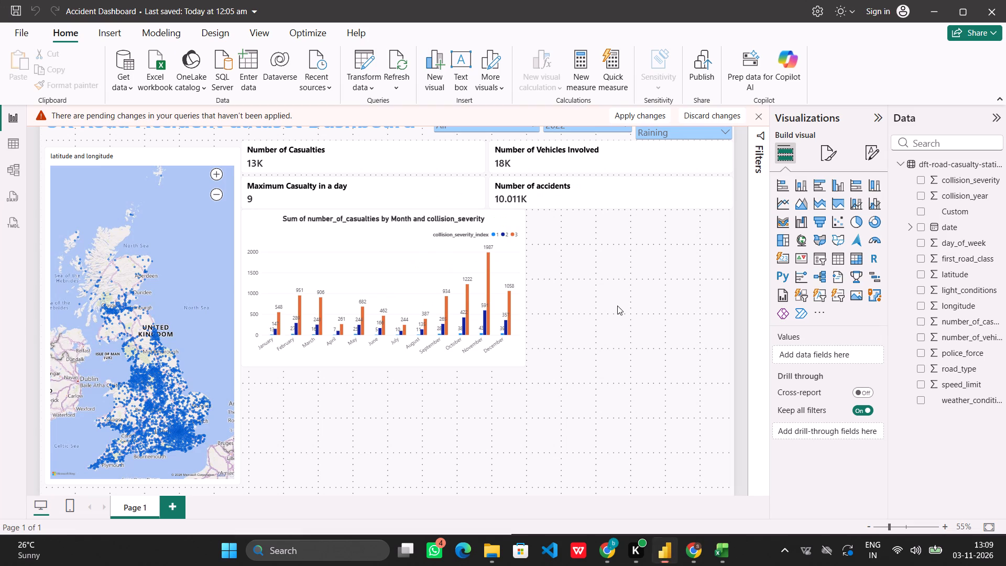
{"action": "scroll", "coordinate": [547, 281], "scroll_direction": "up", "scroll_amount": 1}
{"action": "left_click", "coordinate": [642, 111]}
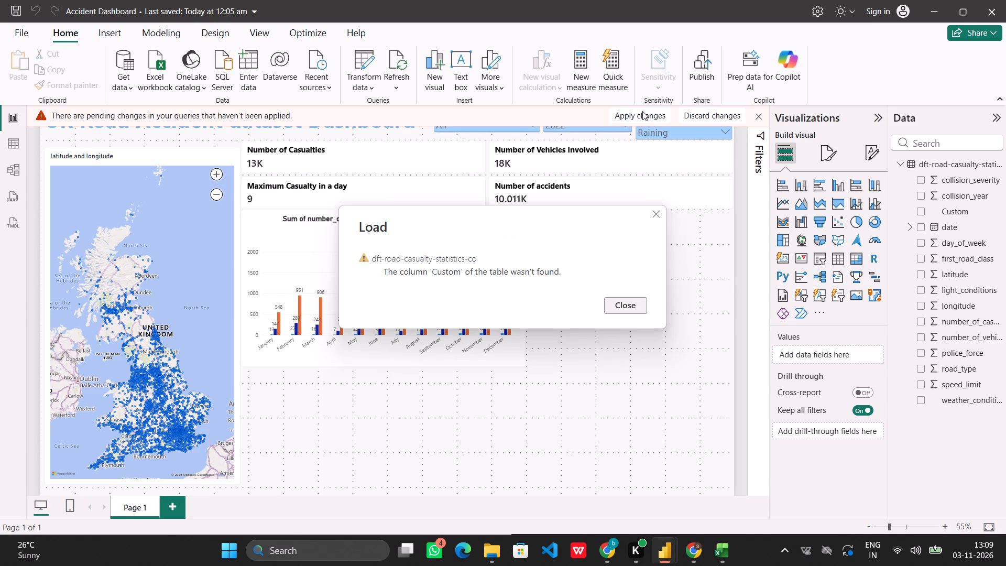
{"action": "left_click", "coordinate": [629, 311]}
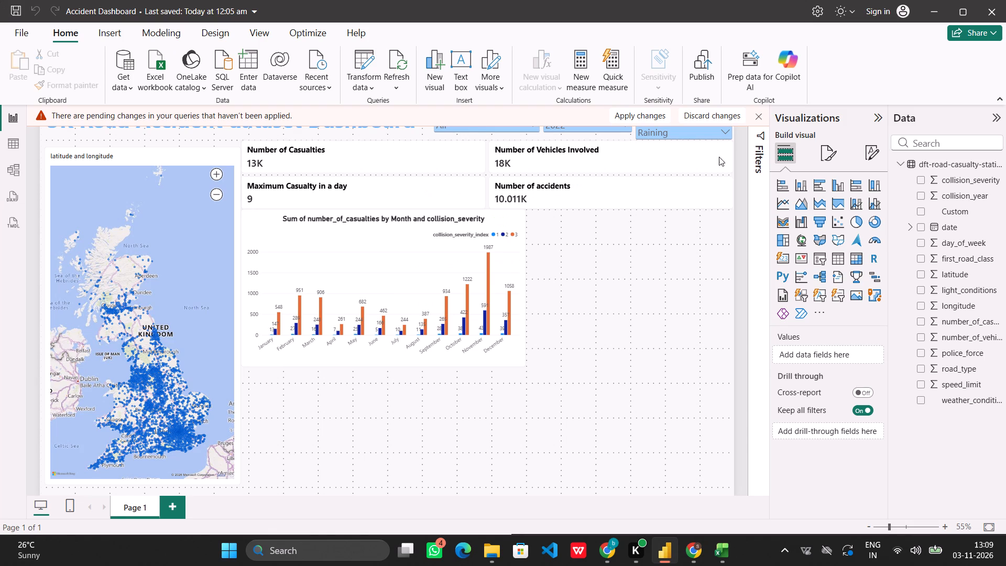
Reopen the Power Query Editor and delete the last applied step, Renamed Columns, which renames Custom to Weekday.
{"action": "left_click", "coordinate": [760, 116]}
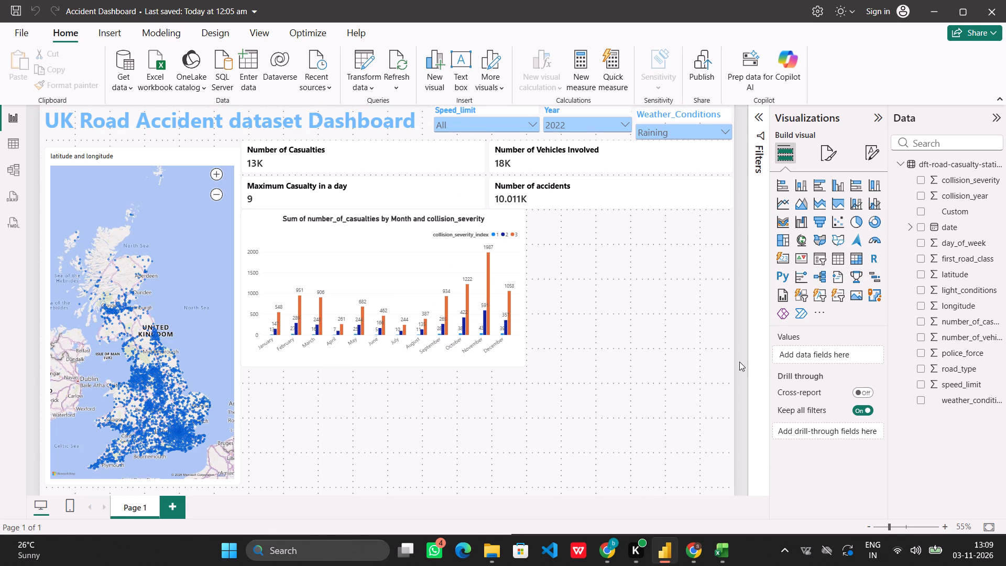
{"action": "left_click", "coordinate": [364, 87]}
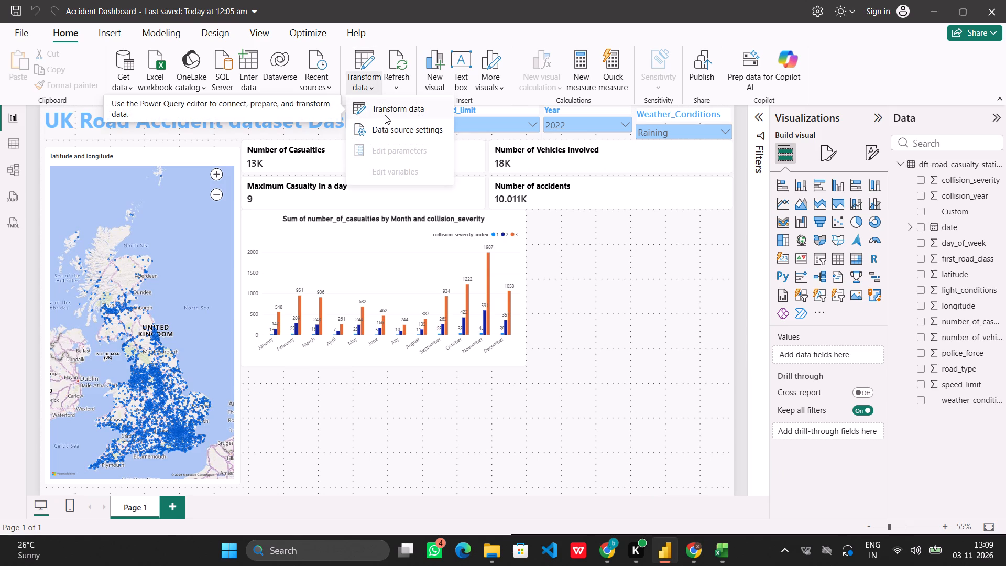
{"action": "left_click", "coordinate": [385, 115]}
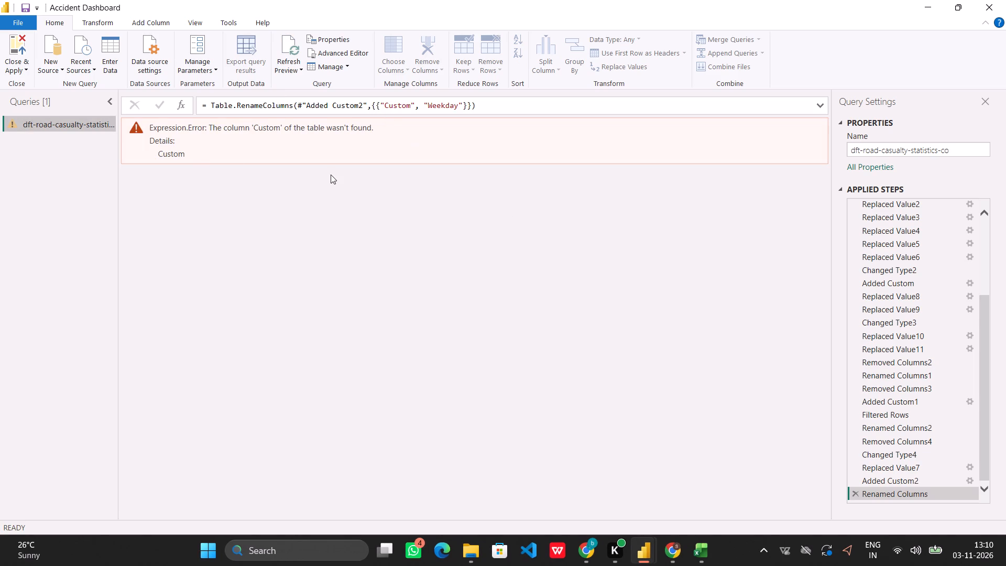
{"action": "left_click", "coordinate": [75, 128]}
{"action": "left_click", "coordinate": [856, 492]}
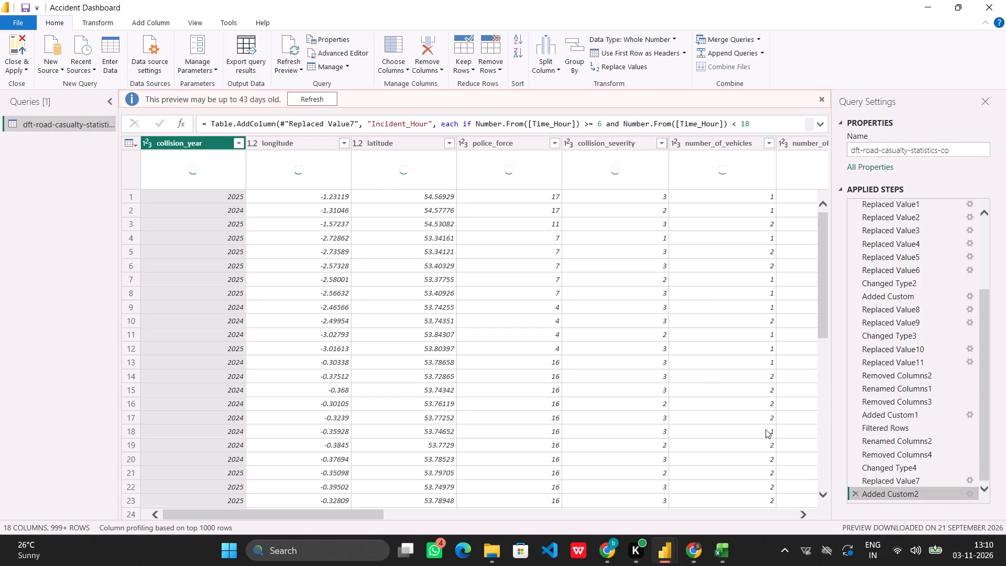
Refresh the outdated query preview, and close the Power Query Editor, applying the edits to the report.
{"action": "scroll", "coordinate": [700, 380], "scroll_direction": "left", "scroll_amount": 10}
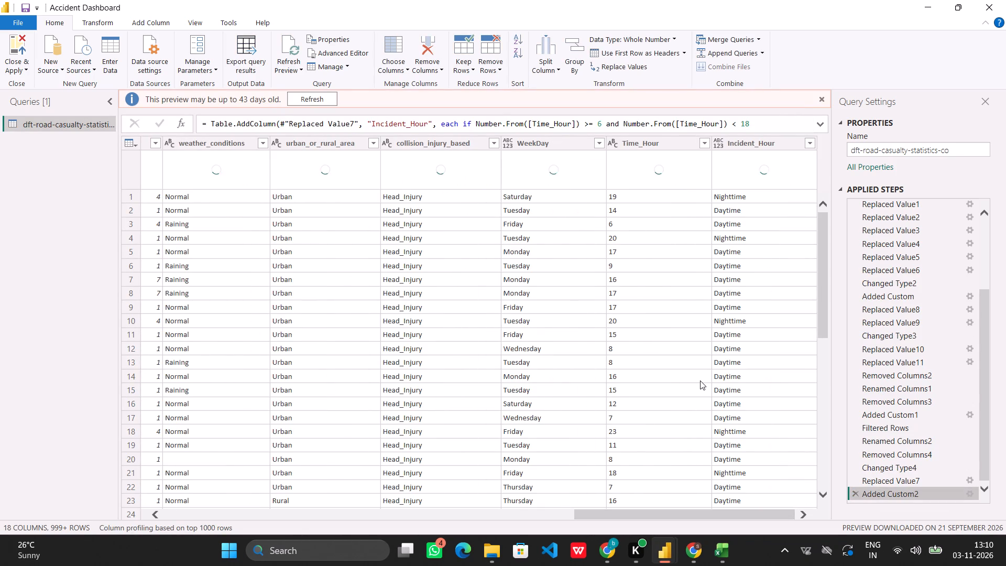
{"action": "left_click", "coordinate": [308, 98]}
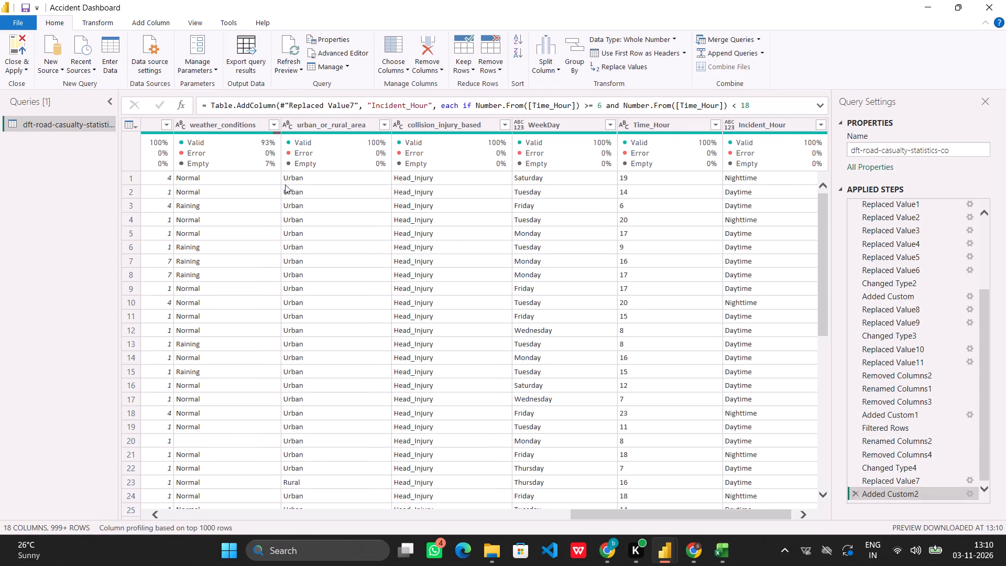
{"action": "left_click", "coordinate": [27, 60]}
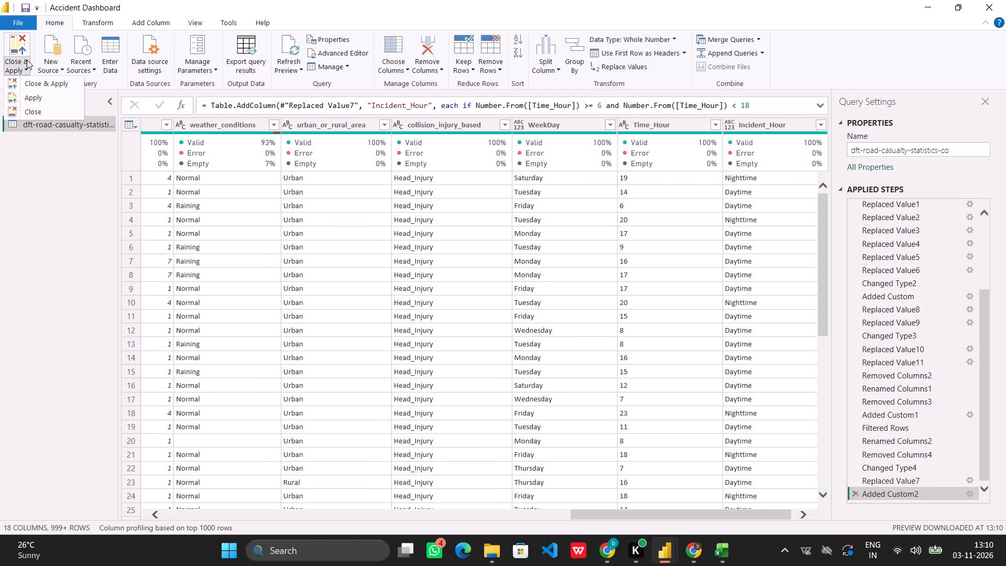
{"action": "left_click", "coordinate": [35, 82]}
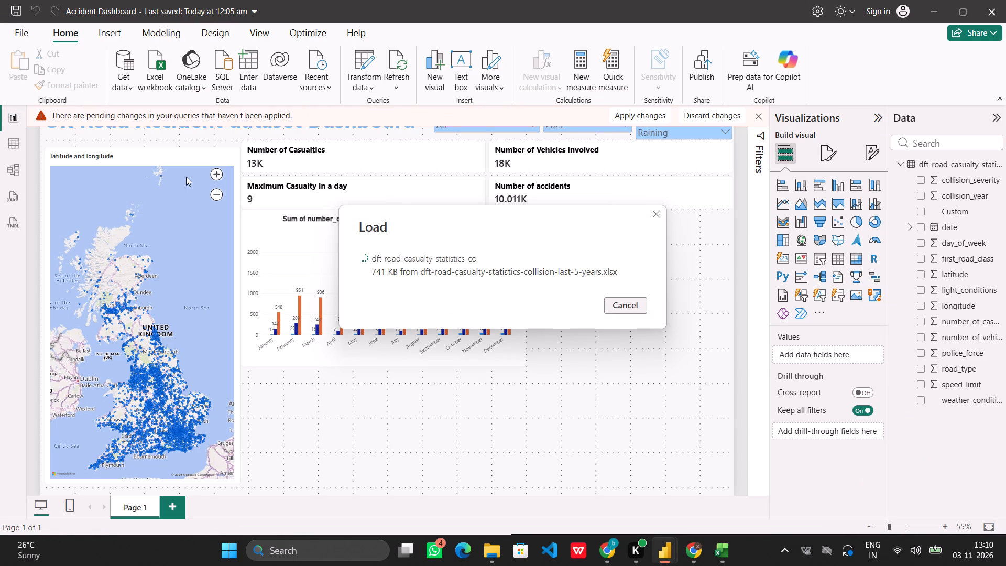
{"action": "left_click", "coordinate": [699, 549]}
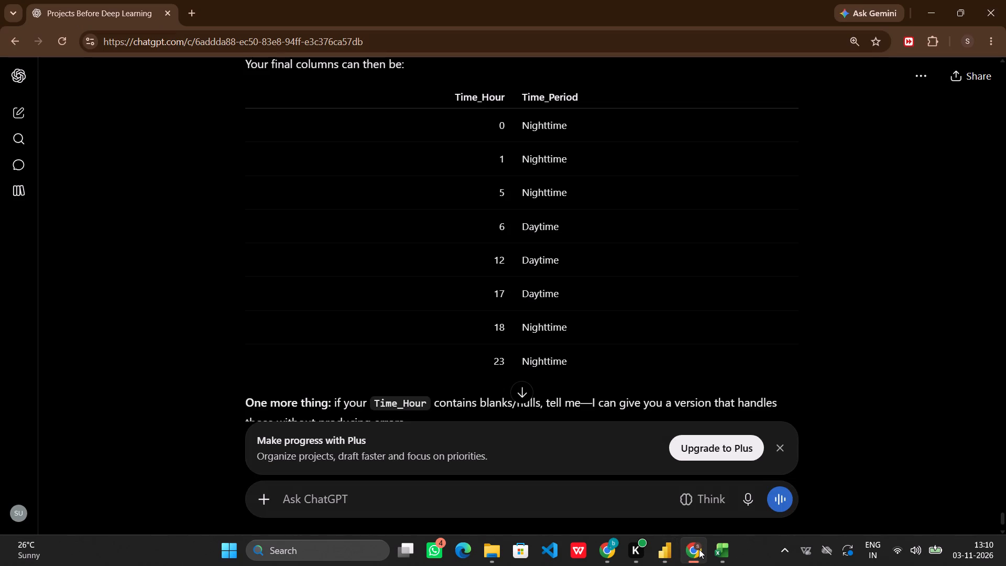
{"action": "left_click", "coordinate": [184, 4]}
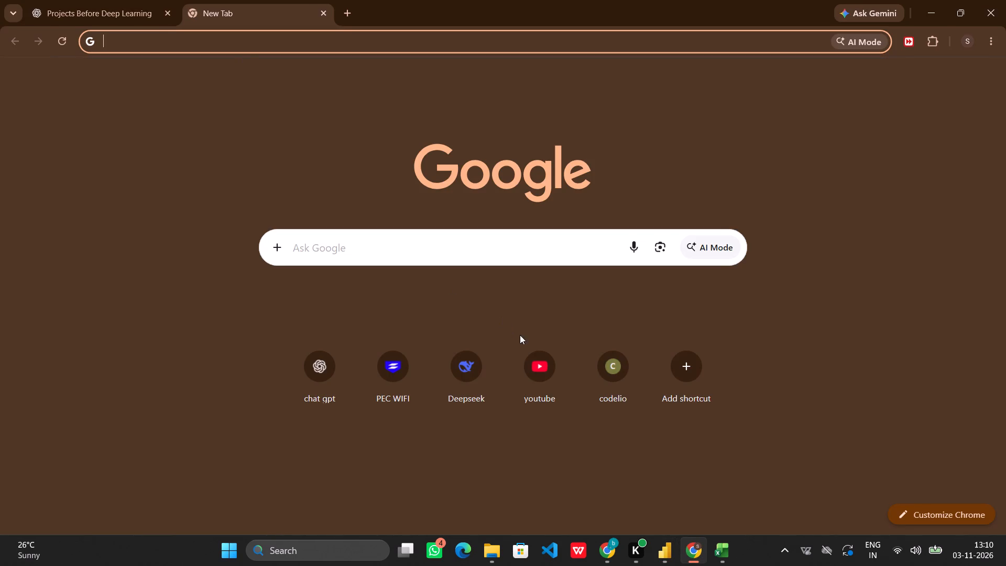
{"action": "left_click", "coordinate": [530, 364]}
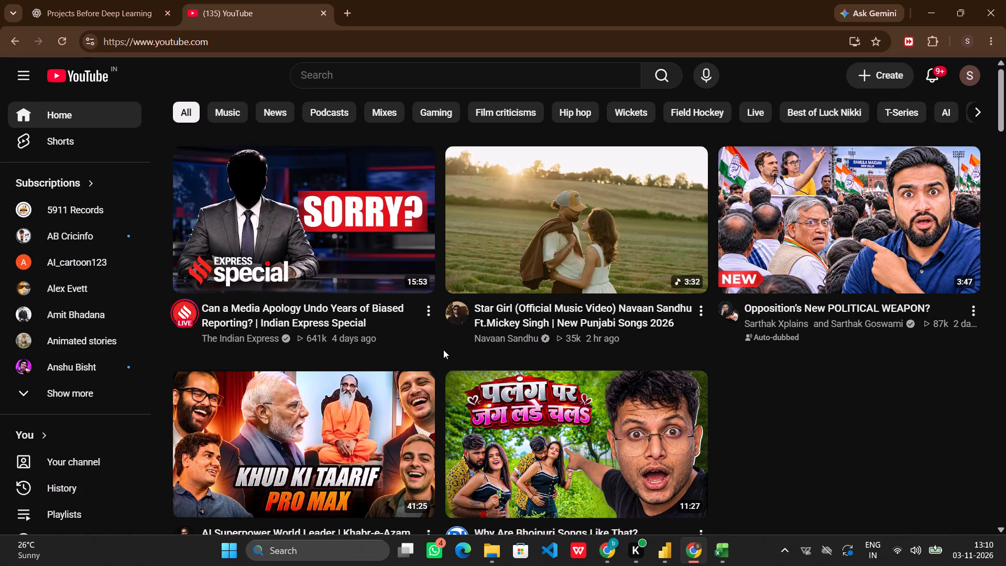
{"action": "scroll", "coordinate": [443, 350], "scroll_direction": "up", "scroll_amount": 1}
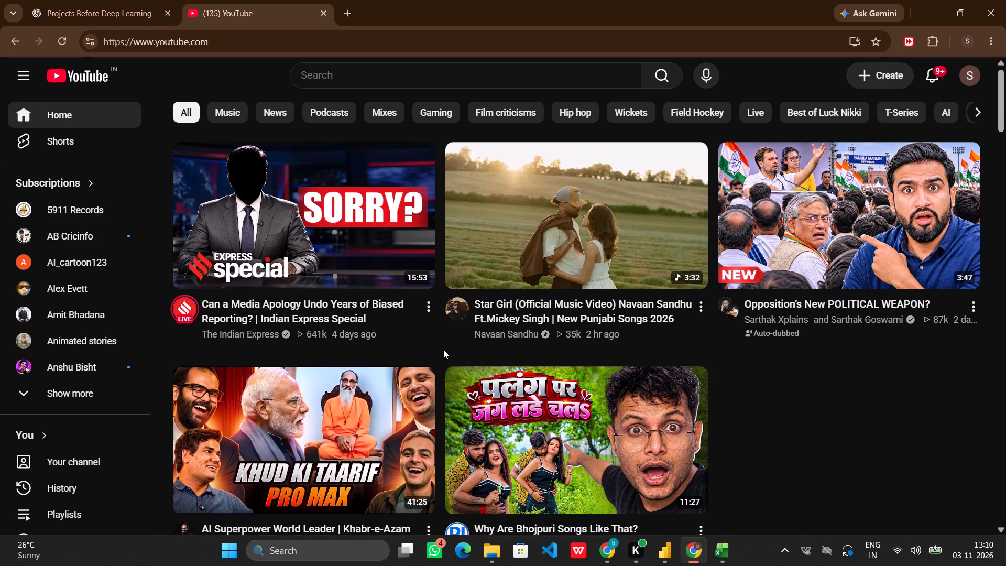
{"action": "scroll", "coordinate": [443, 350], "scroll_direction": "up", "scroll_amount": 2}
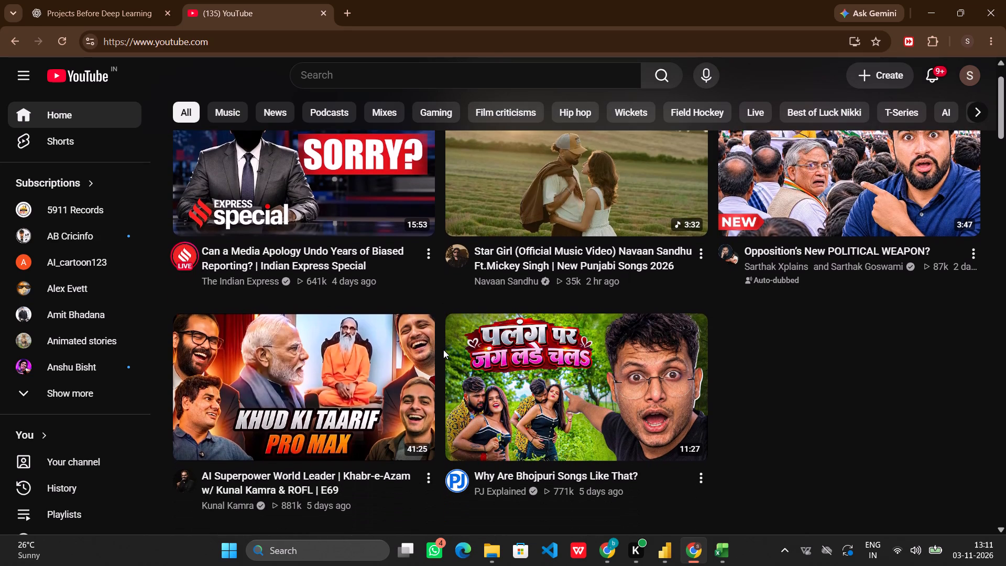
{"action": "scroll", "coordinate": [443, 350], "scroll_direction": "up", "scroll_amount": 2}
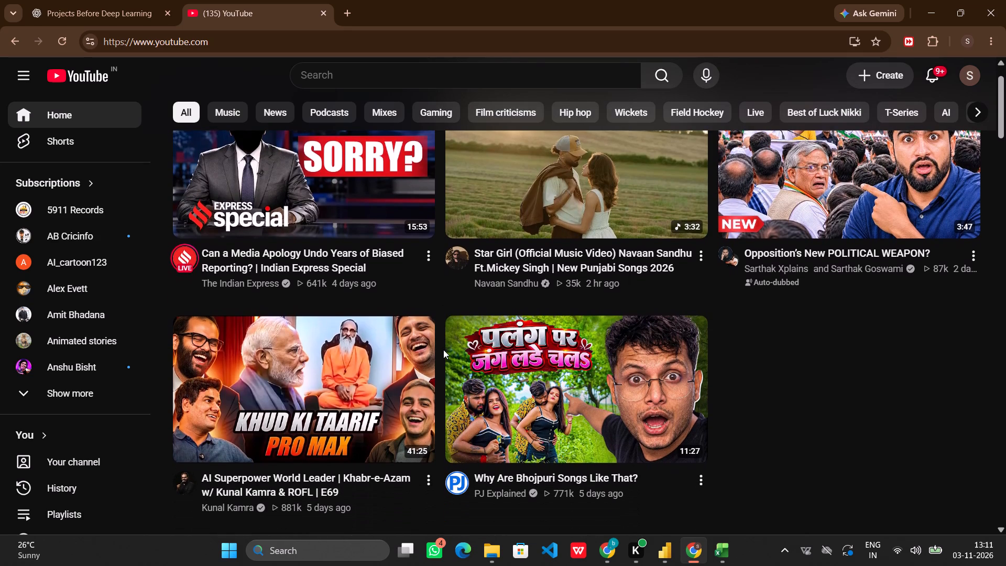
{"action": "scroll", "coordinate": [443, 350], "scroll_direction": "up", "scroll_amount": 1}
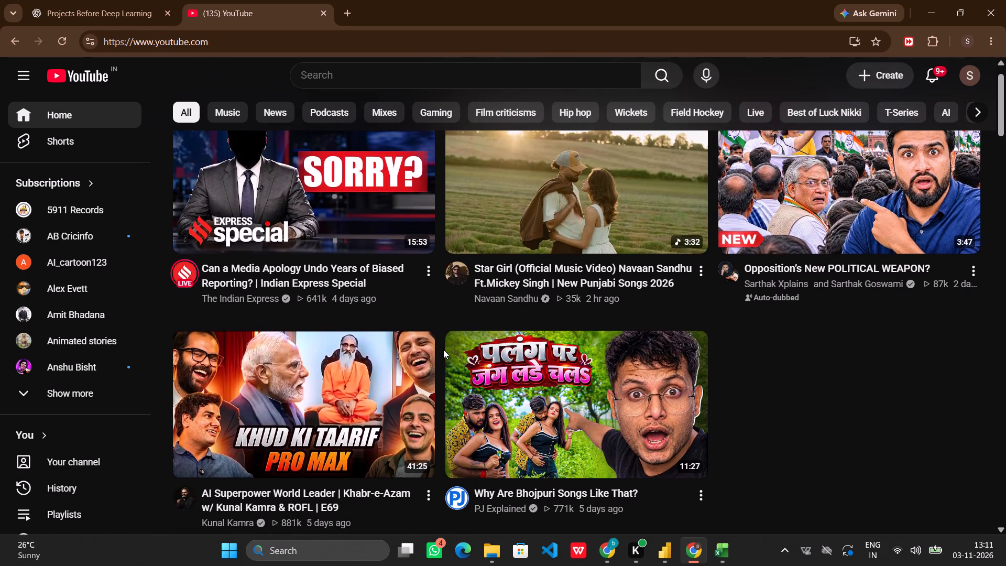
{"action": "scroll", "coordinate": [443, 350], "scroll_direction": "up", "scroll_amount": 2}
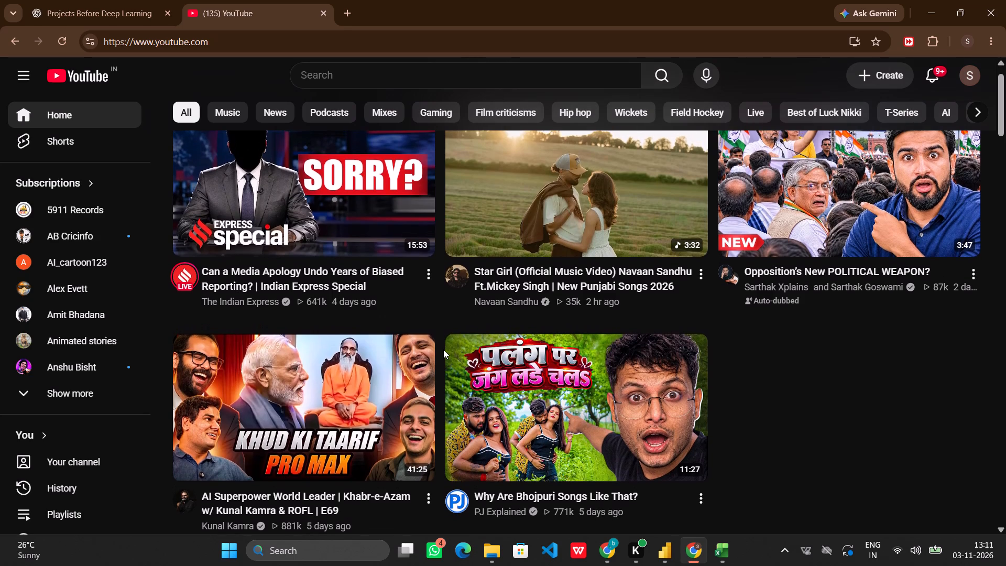